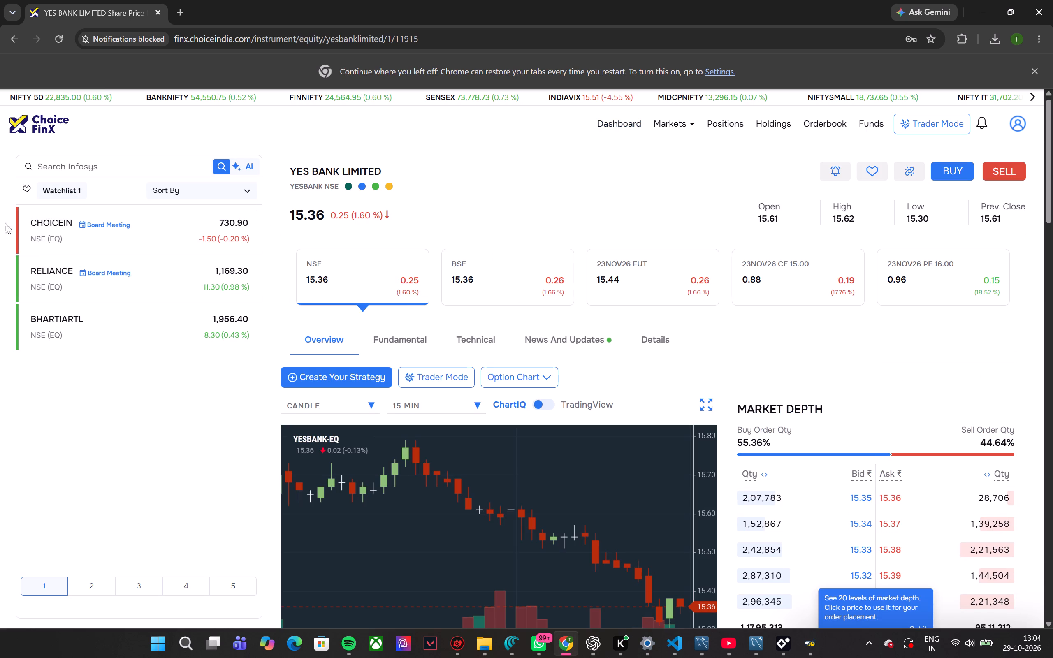
Dismiss the guided-tour pop-up about fundamental key metrics on the Yes Bank page.
click(103, 167)
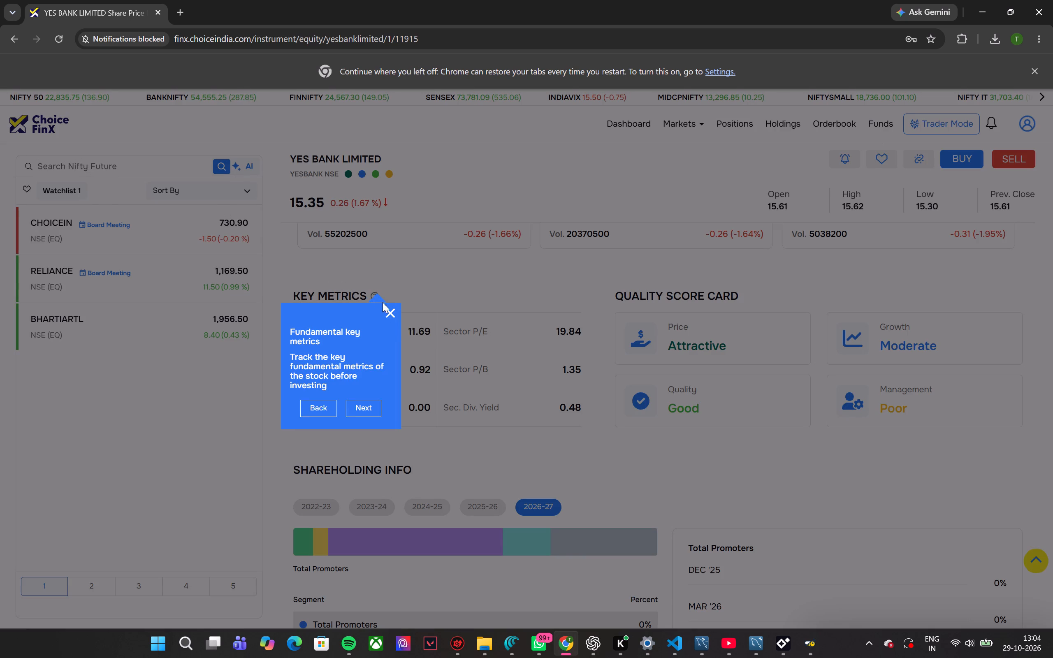
click(391, 309)
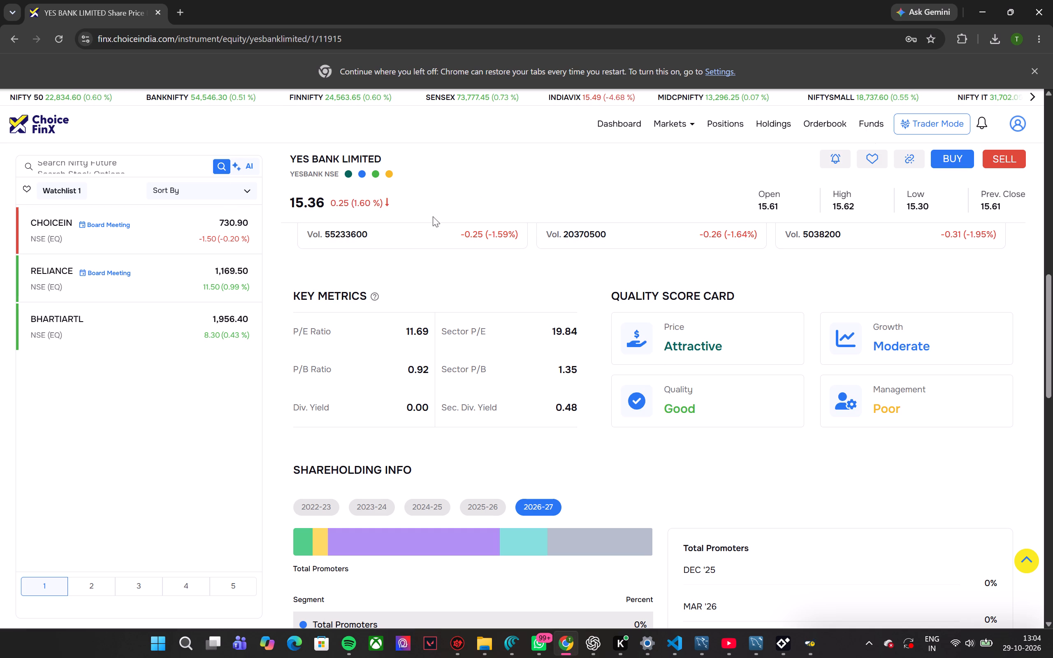
Look through the Yes Bank overview, including the shareholding info and the candlestick price chart over a wider date range.
scroll(404, 293, down, 7)
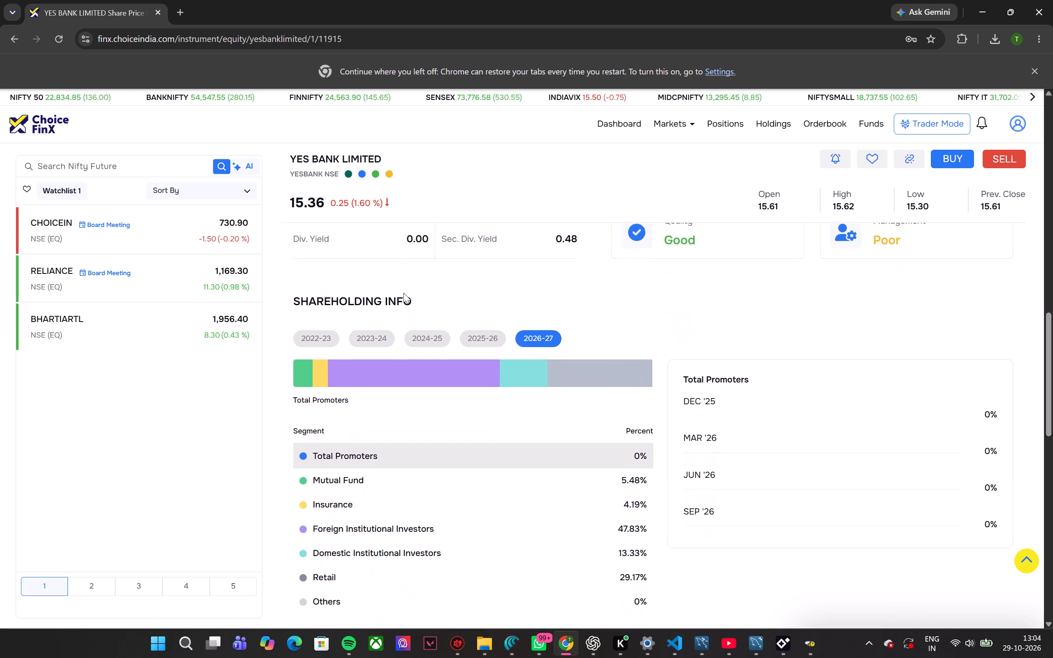
scroll(404, 293, down, 3)
scroll(404, 293, up, 8)
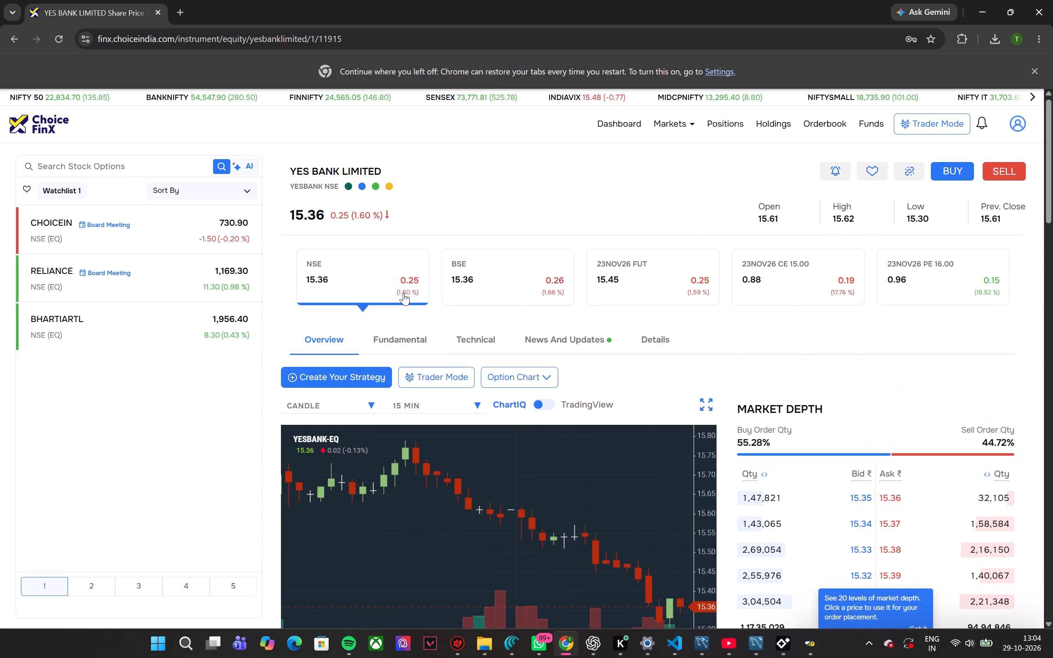
scroll(546, 484, down, 2)
scroll(637, 362, down, 2)
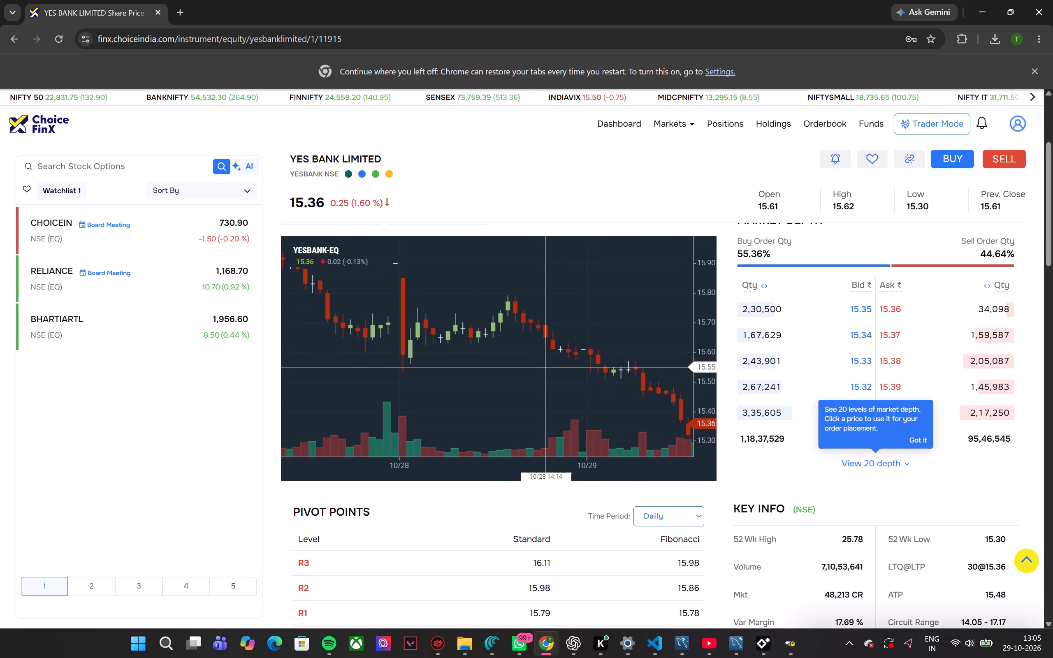
scroll(543, 367, right, 1)
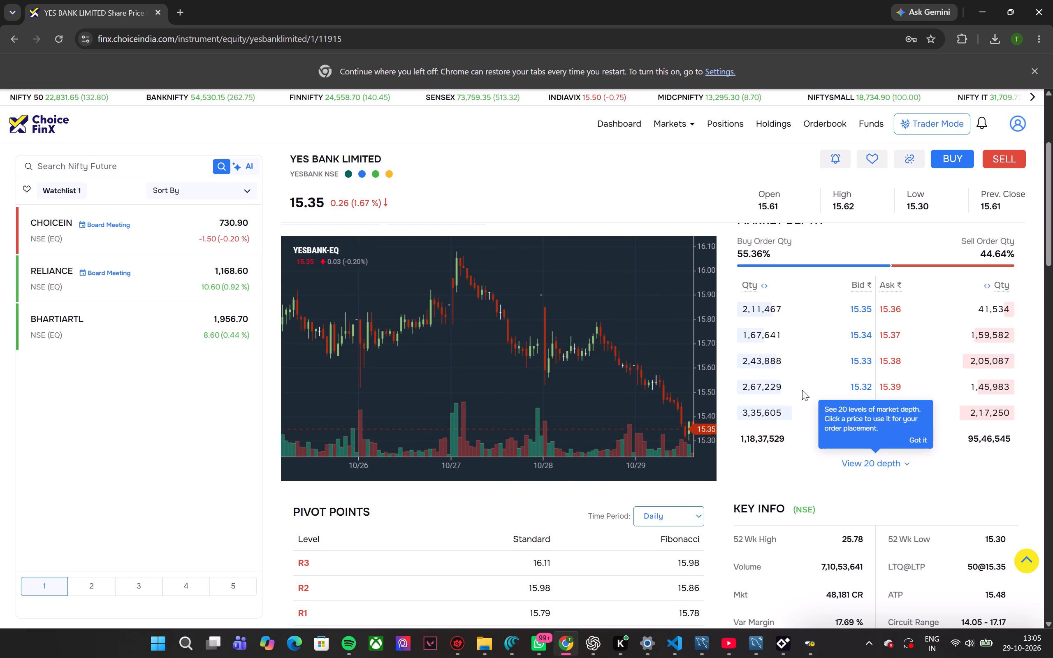
Expand the Yes Bank market depth to 20 levels and look through the bid and ask prices.
click(890, 466)
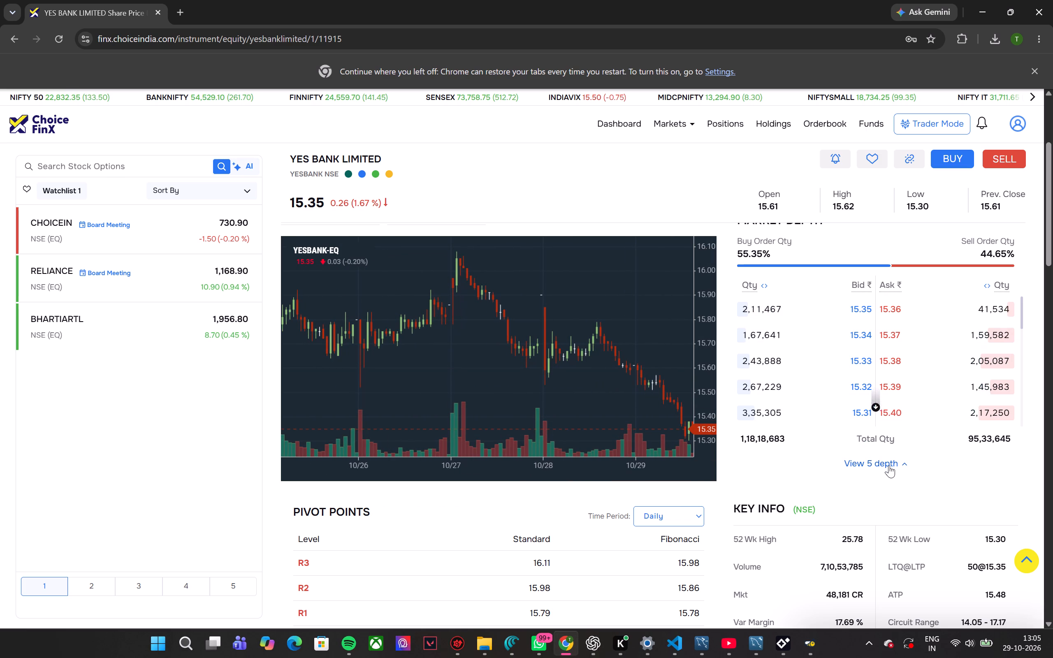
scroll(870, 405, down, 7)
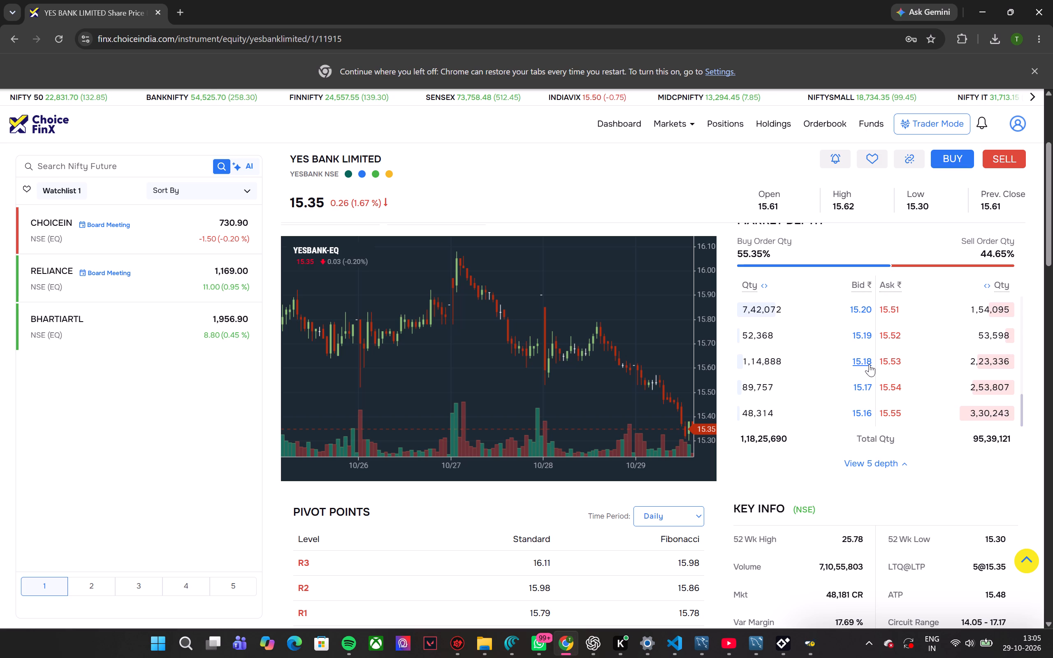
scroll(869, 364, up, 8)
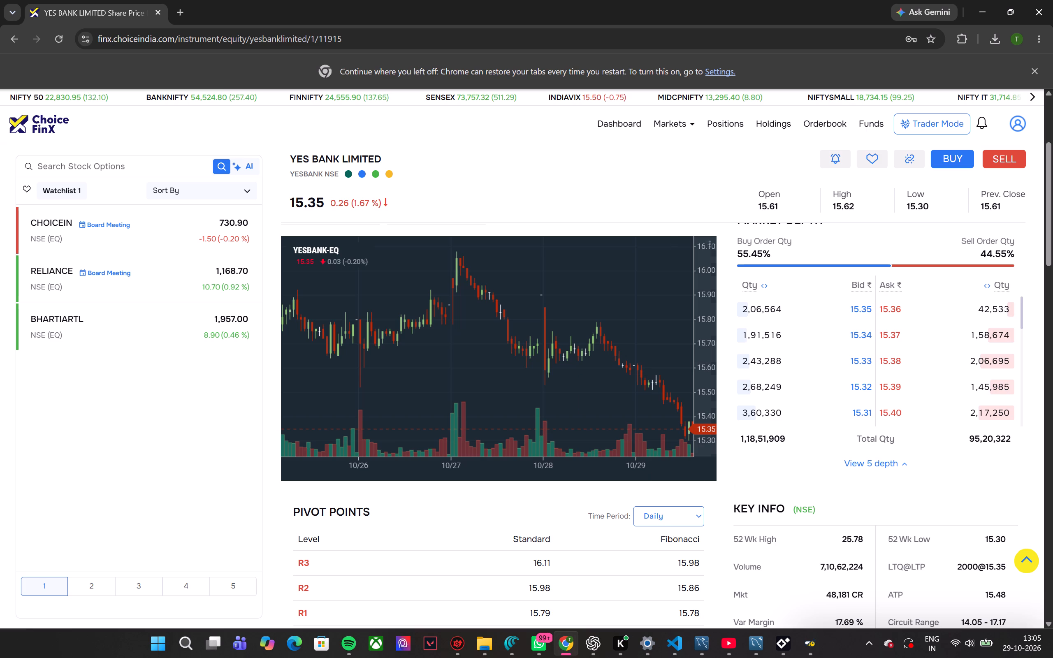
Set the time period of the Yes Bank pivot points table to 5 Minutes.
scroll(520, 493, down, 3)
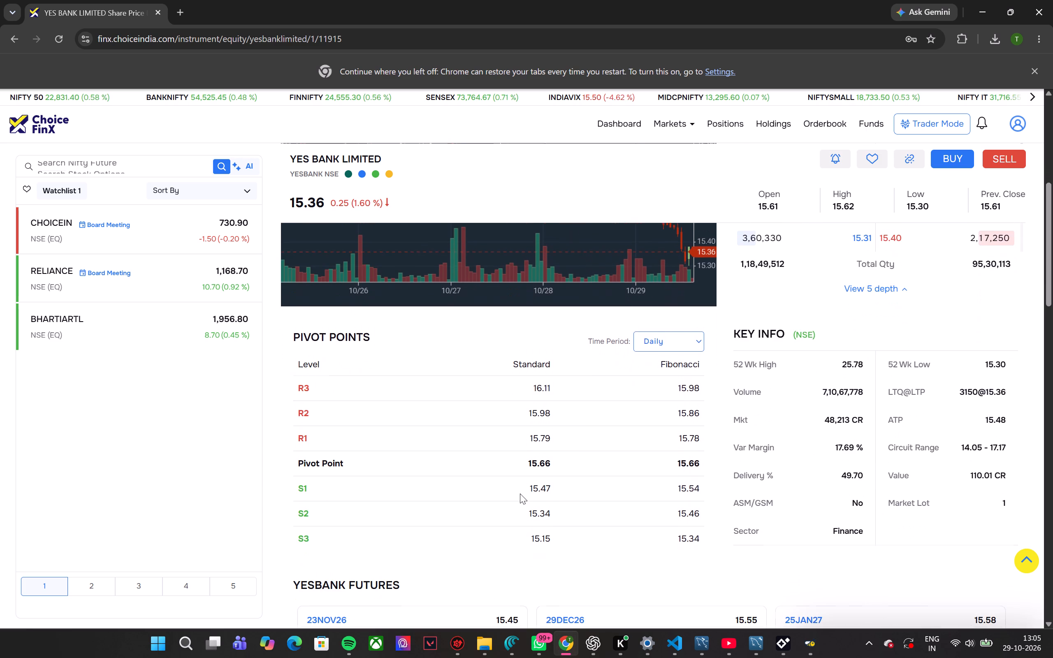
scroll(520, 493, down, 1)
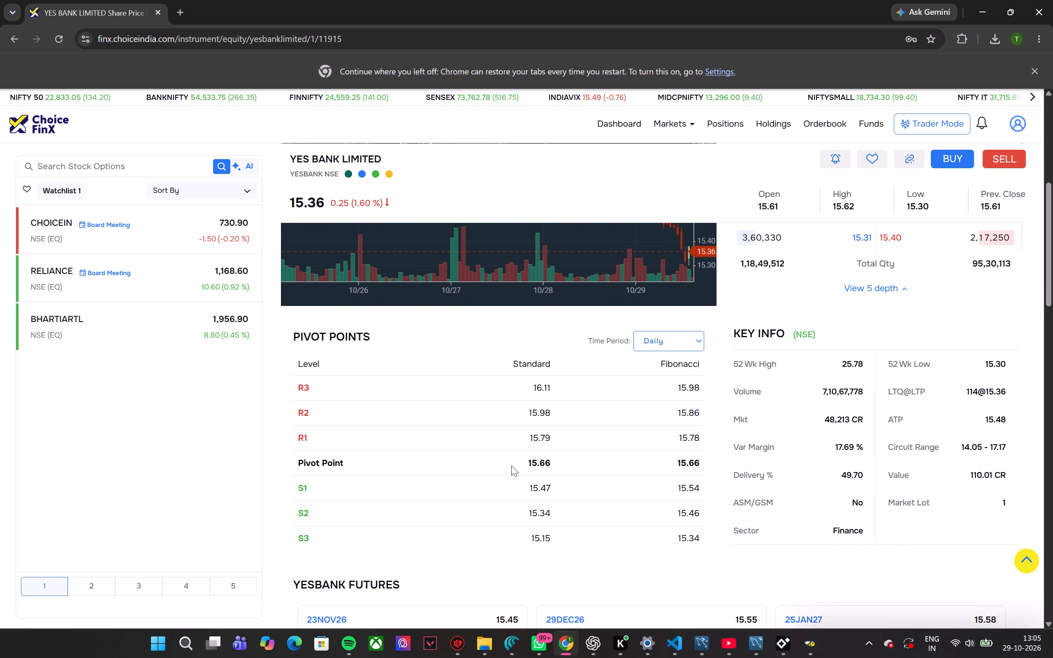
scroll(511, 466, up, 2)
click(663, 364)
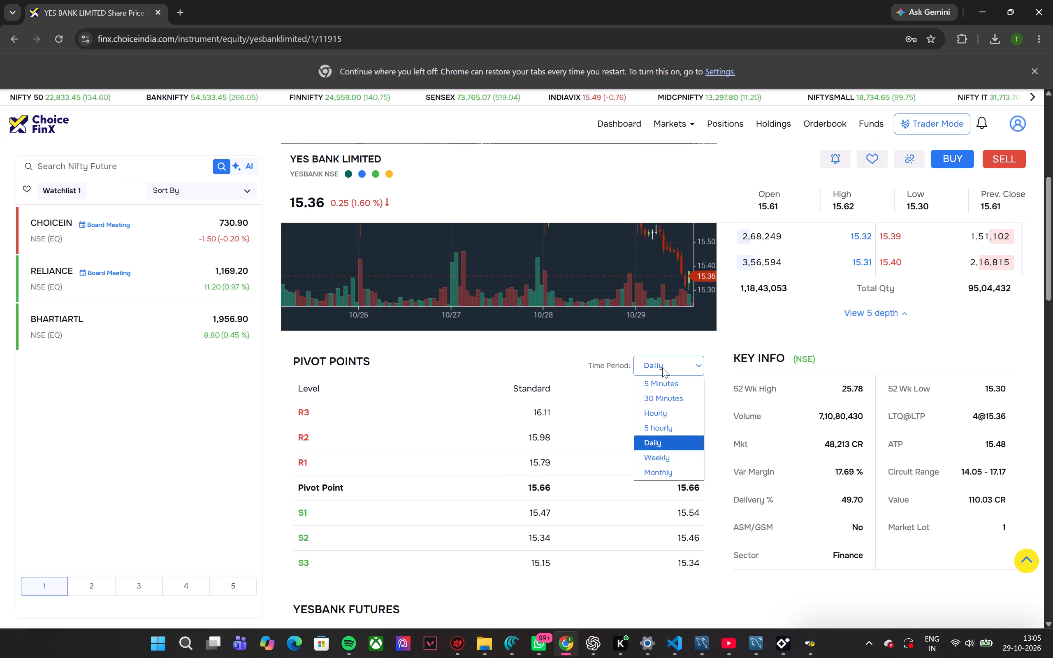
click(665, 385)
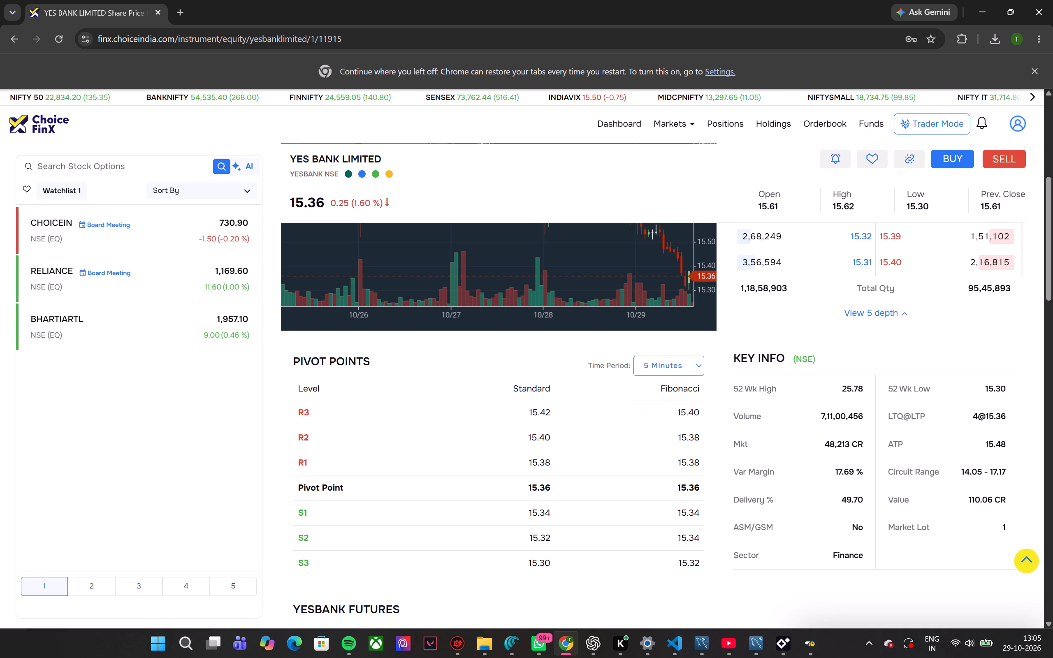
scroll(525, 429, up, 3)
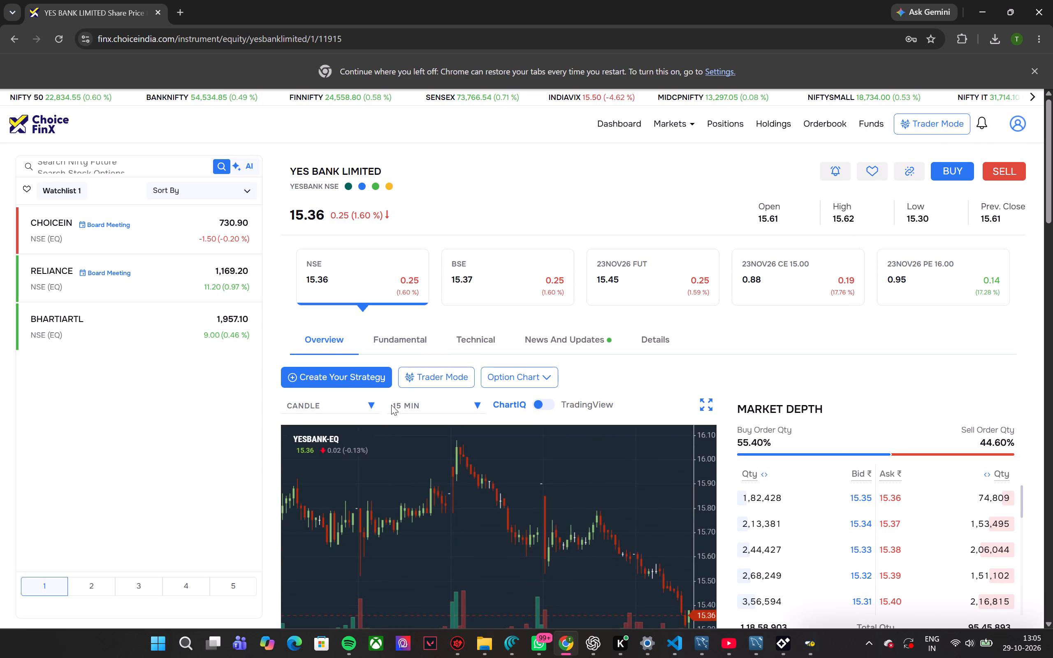
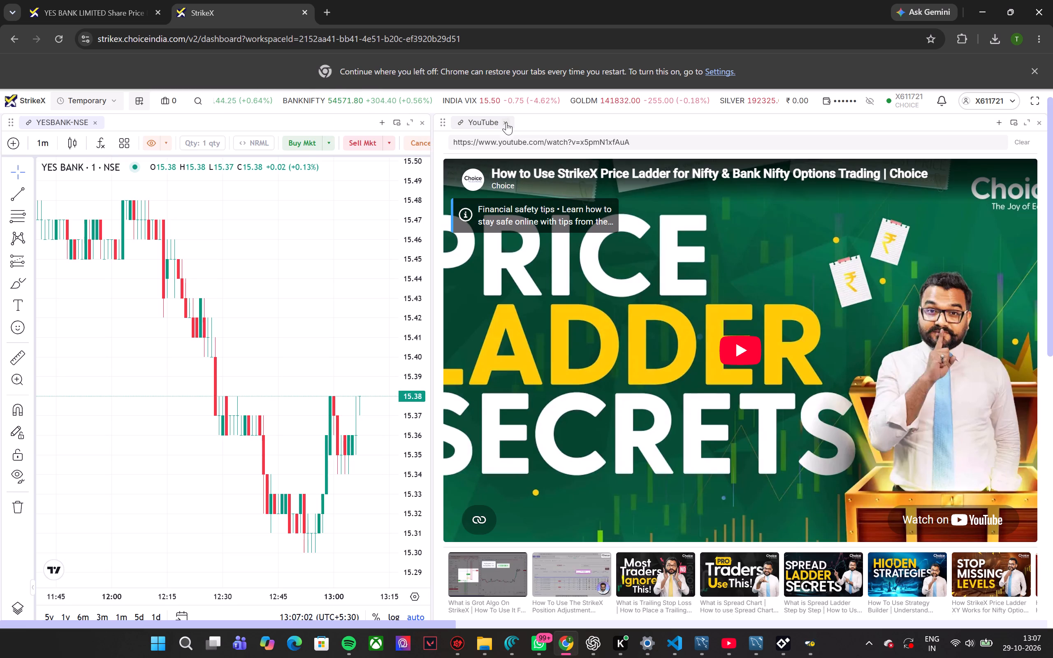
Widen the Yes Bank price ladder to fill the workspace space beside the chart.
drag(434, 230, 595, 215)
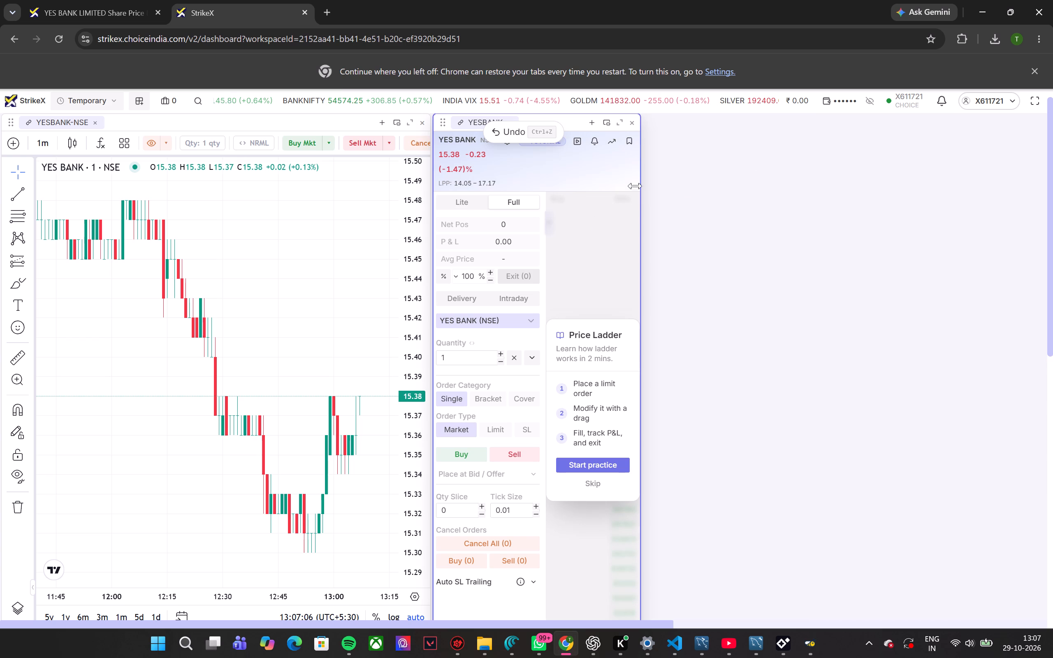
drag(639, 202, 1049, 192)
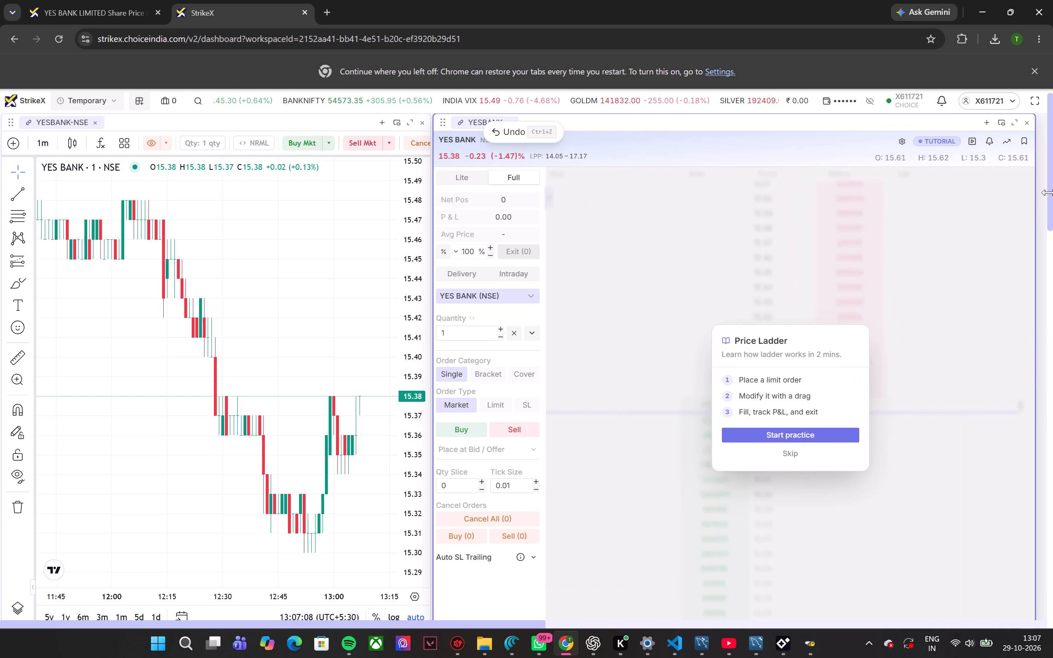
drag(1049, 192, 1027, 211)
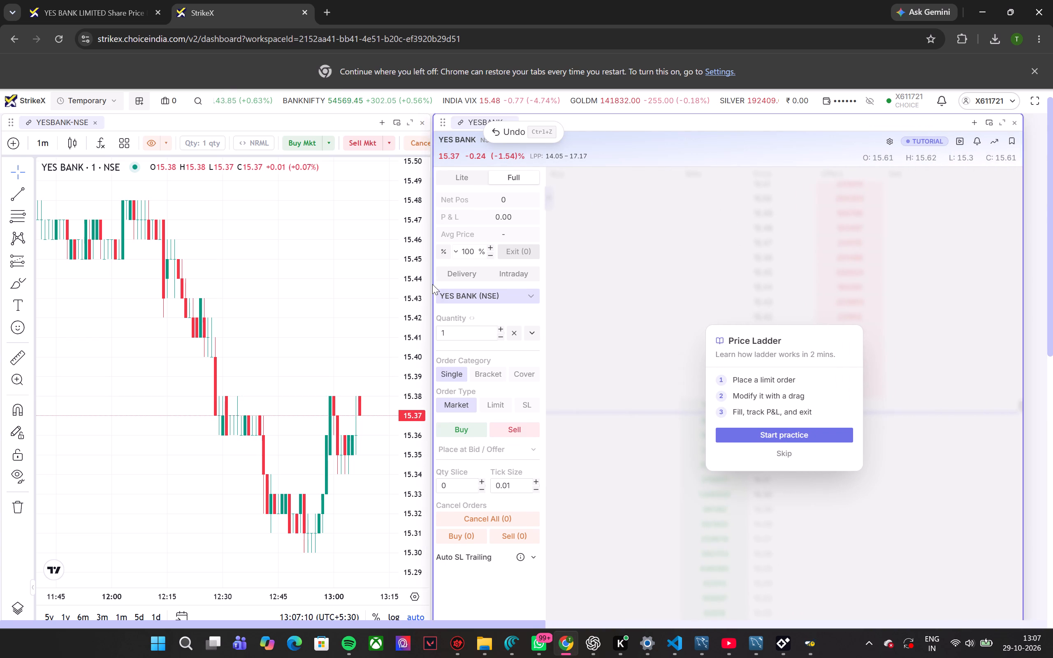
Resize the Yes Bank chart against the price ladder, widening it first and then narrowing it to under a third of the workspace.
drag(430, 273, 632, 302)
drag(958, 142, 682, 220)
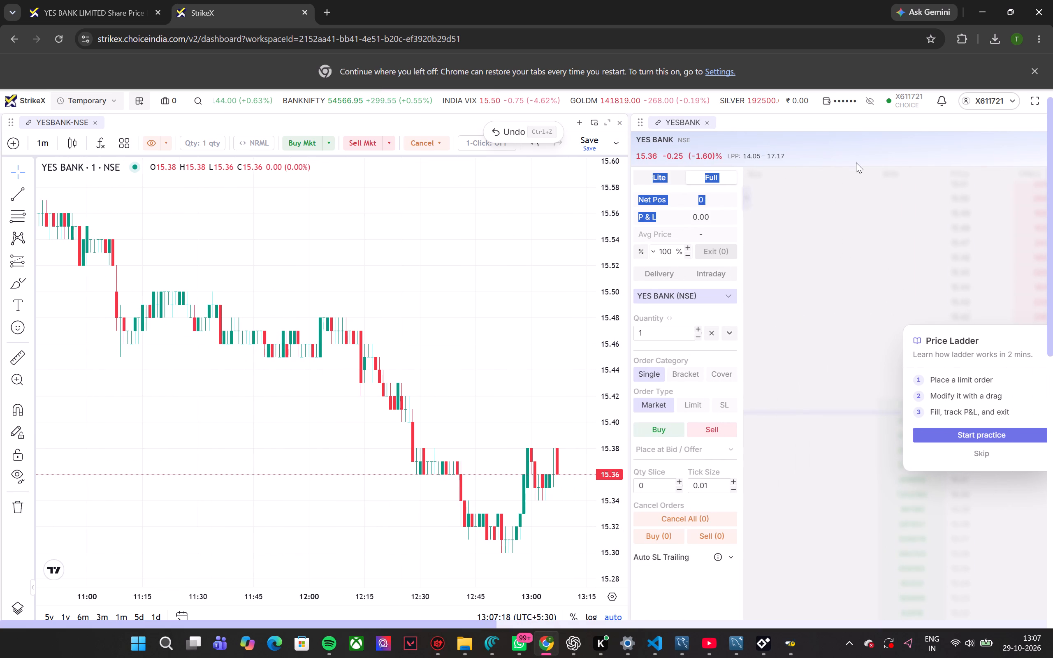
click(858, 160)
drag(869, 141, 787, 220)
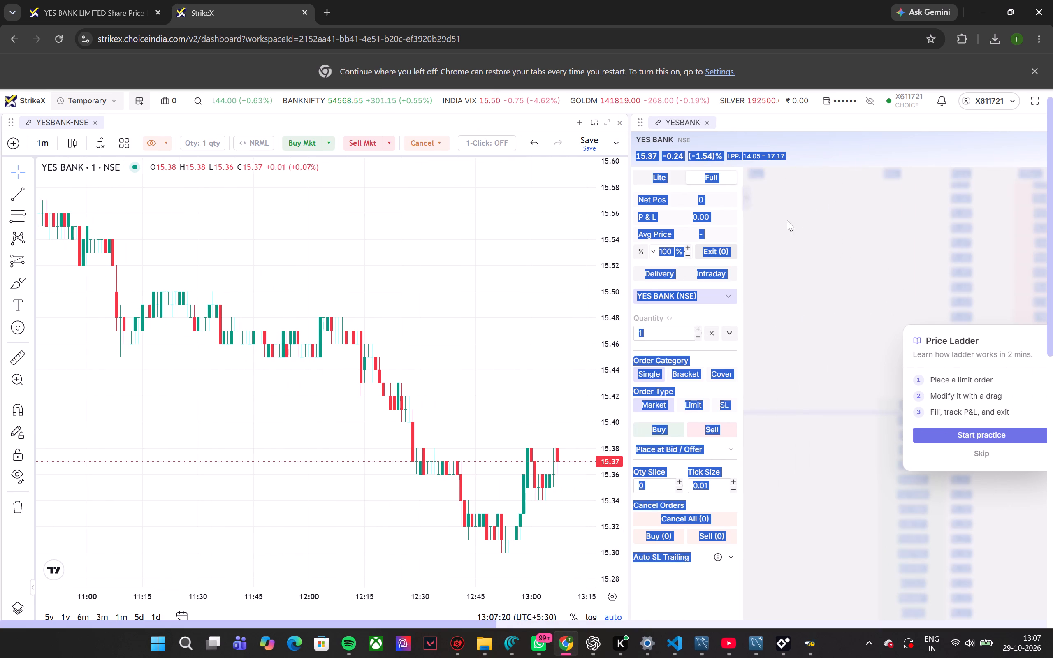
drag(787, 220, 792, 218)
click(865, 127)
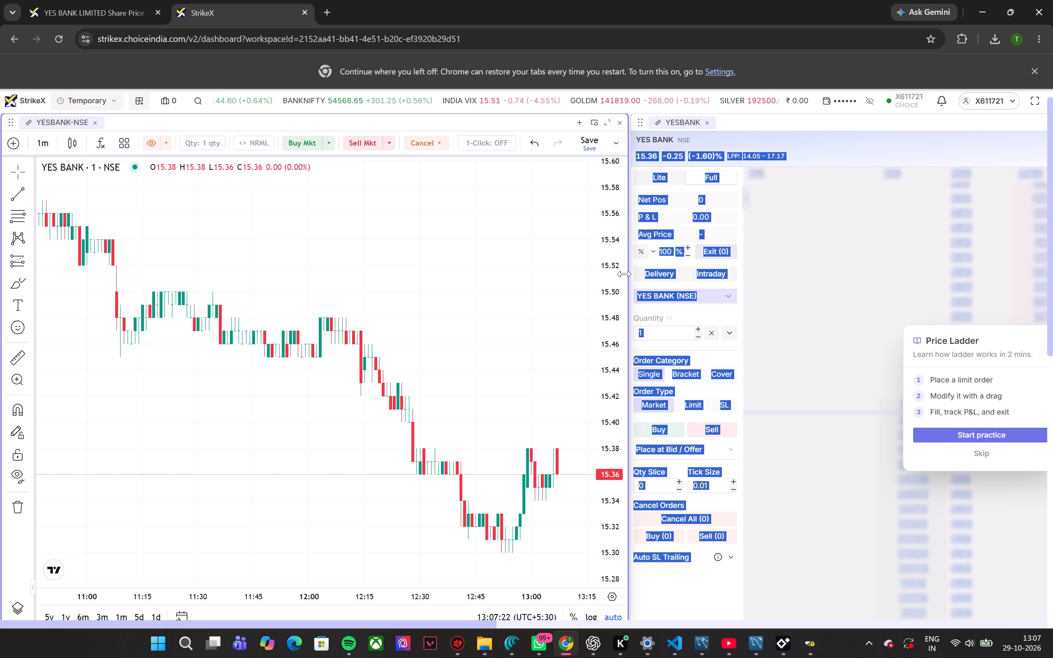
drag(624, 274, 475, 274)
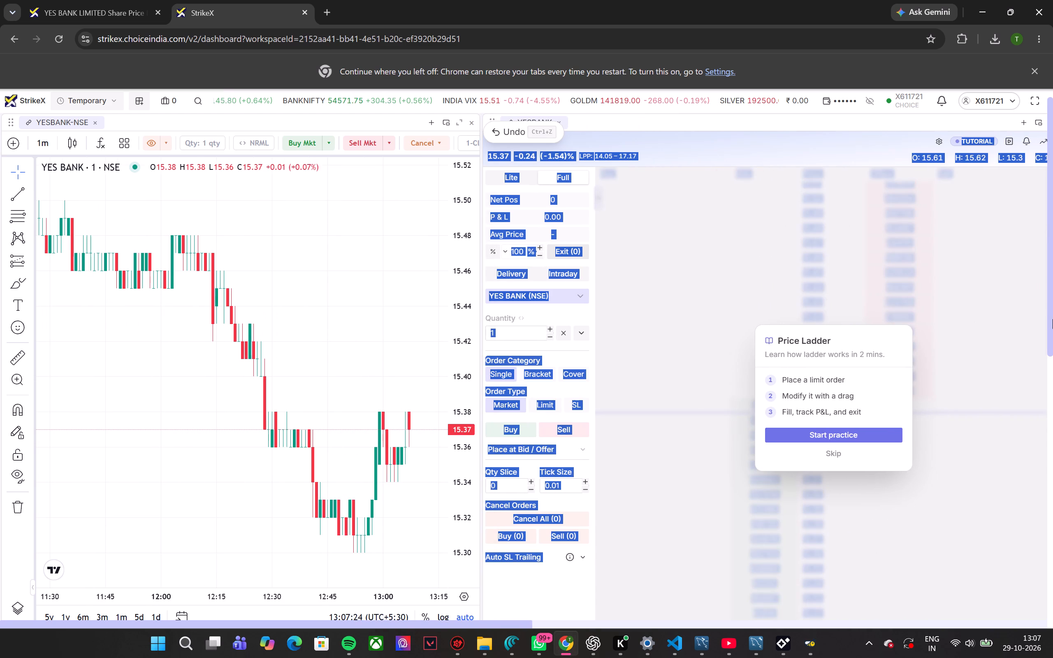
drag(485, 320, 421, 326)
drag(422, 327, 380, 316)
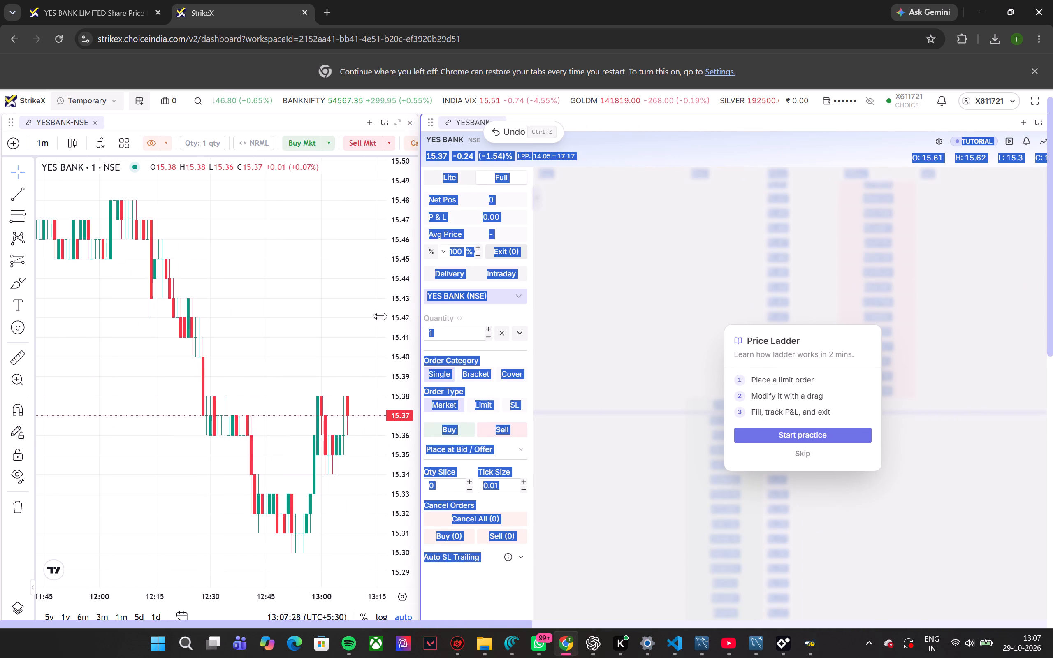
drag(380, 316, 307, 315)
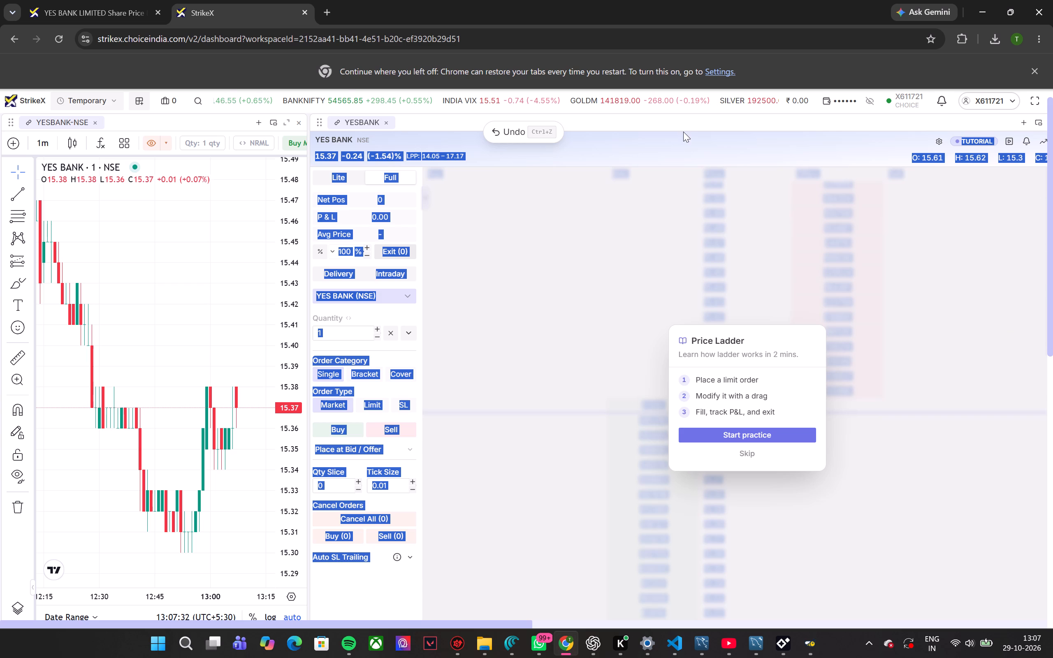
Reload the StrikeX workspace and skip the Price Ladder practice tutorial.
click(66, 41)
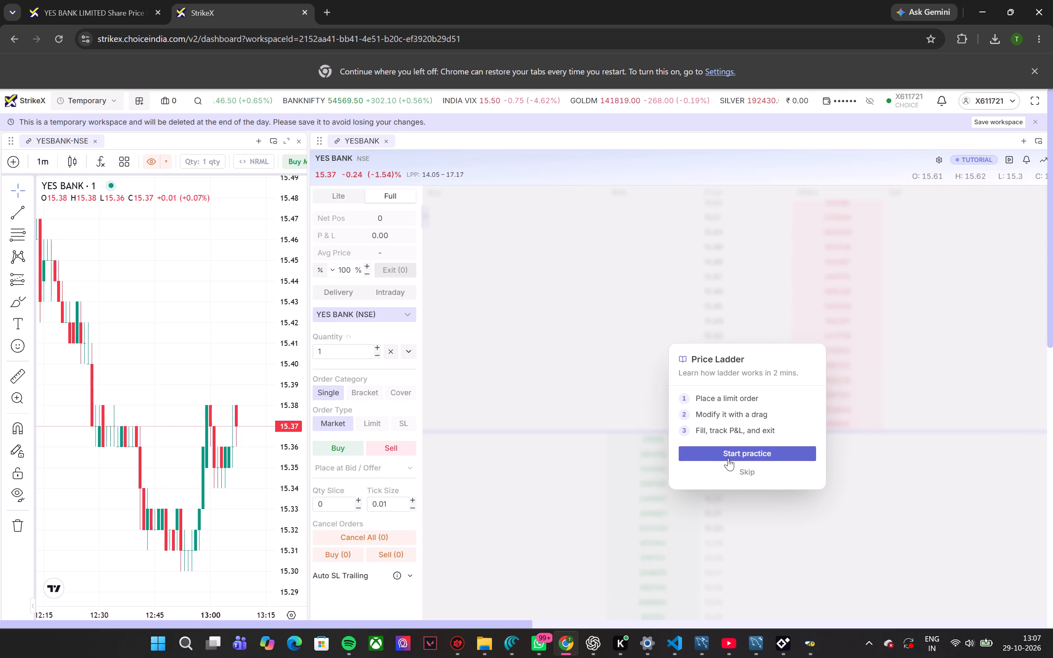
click(746, 469)
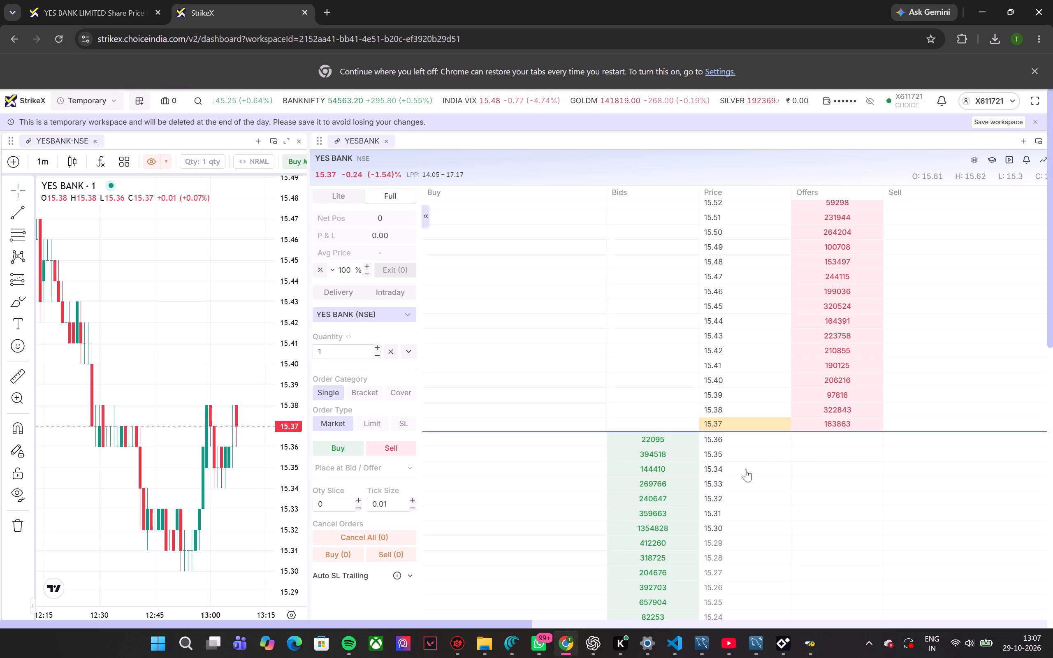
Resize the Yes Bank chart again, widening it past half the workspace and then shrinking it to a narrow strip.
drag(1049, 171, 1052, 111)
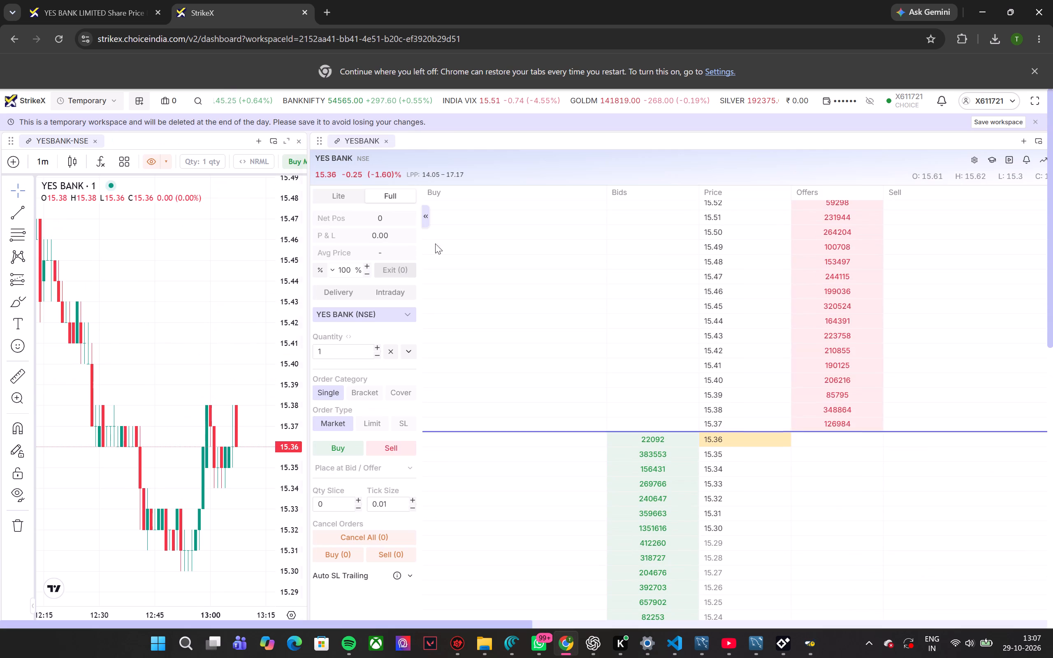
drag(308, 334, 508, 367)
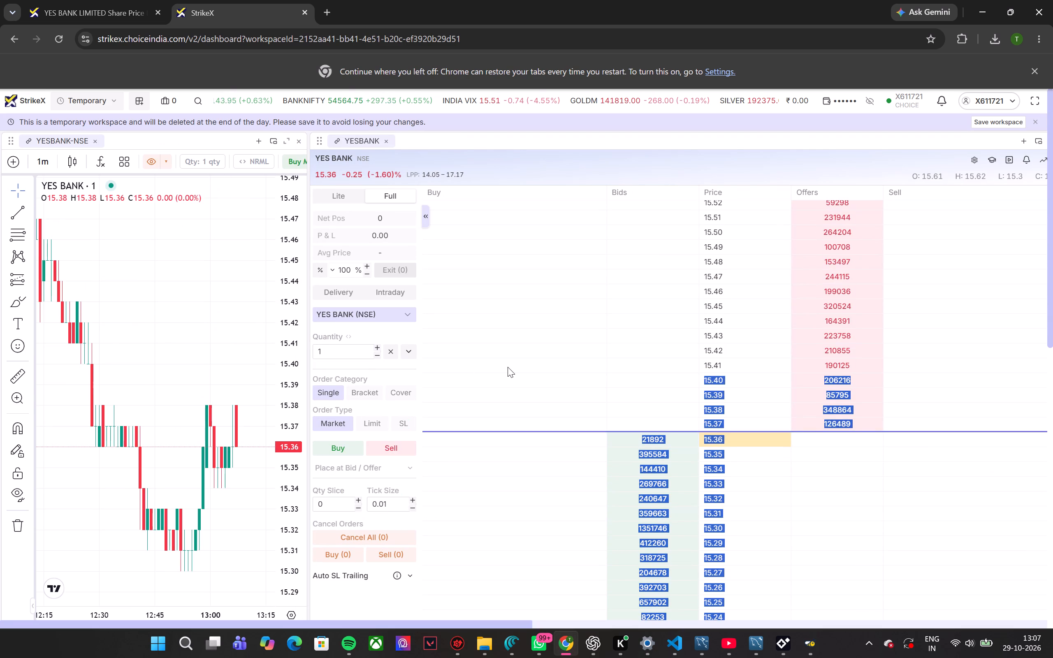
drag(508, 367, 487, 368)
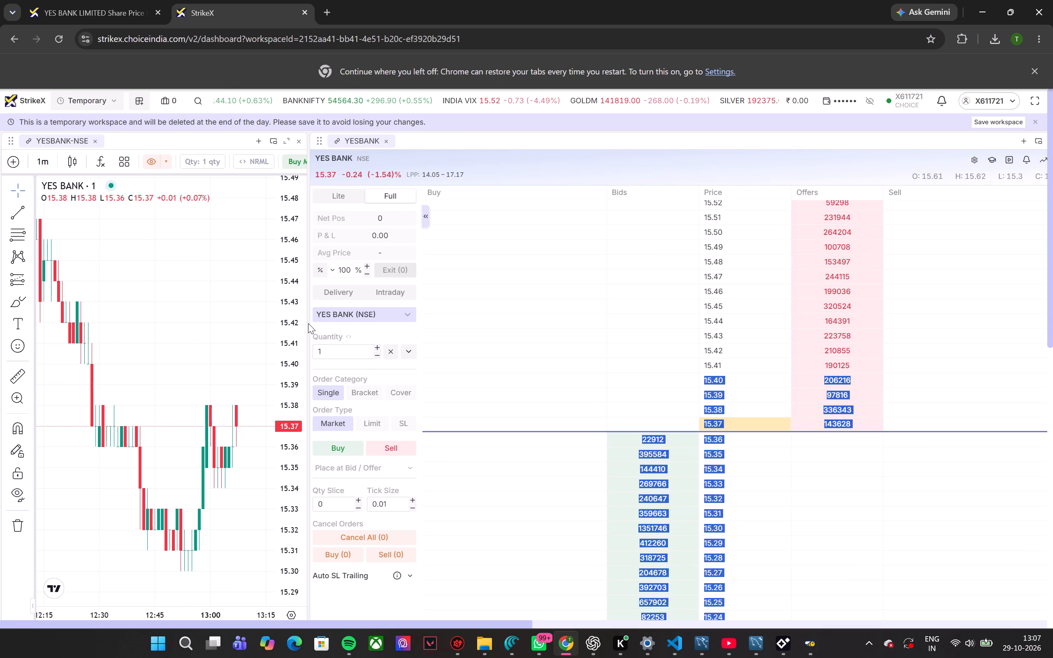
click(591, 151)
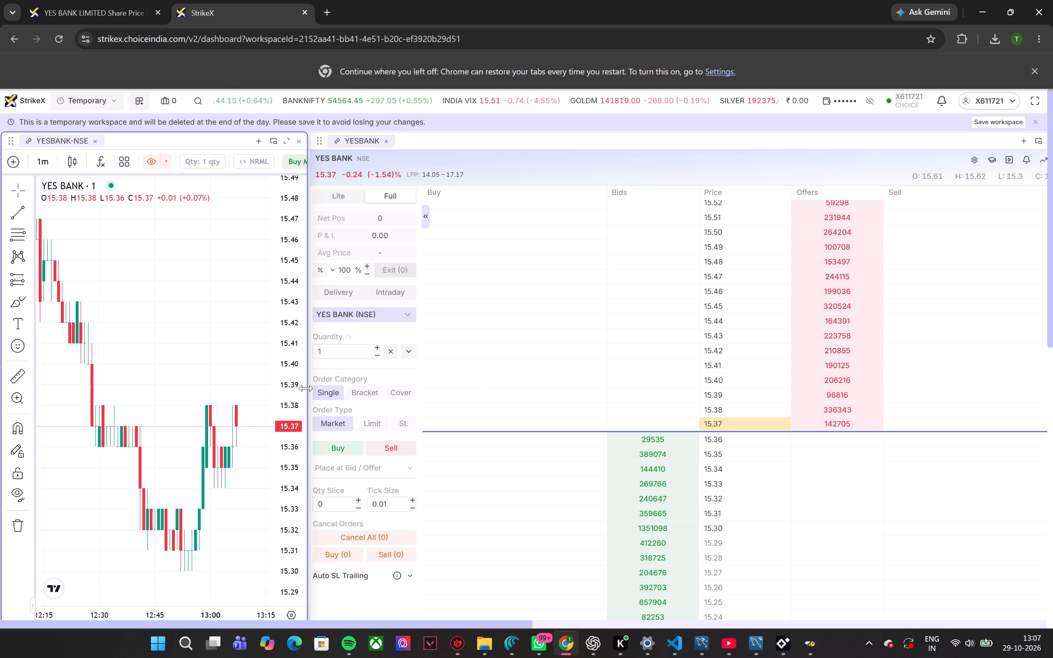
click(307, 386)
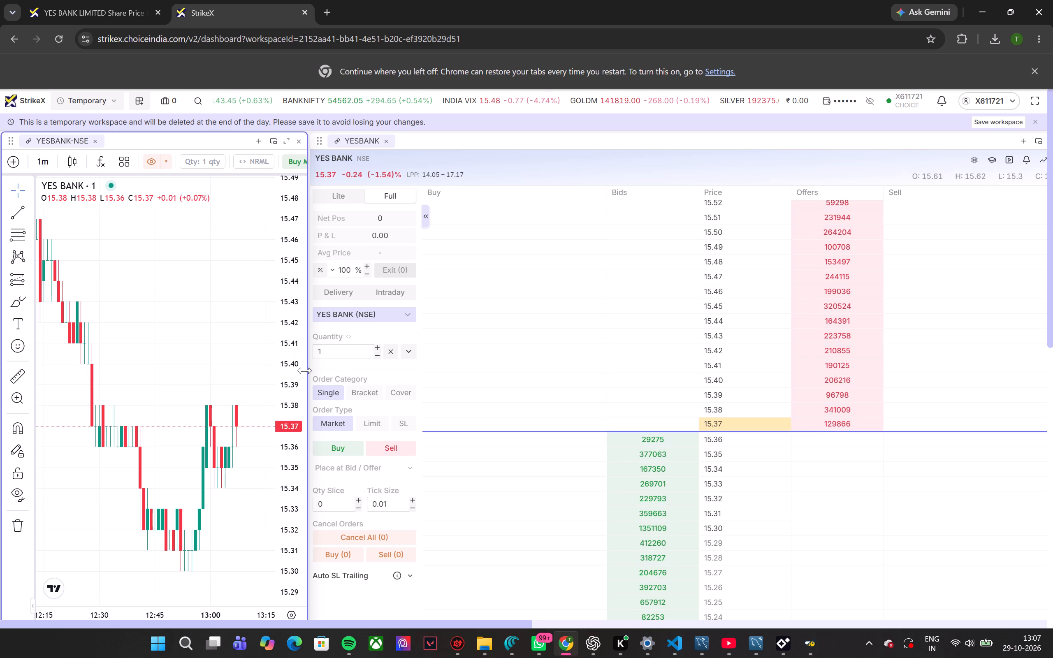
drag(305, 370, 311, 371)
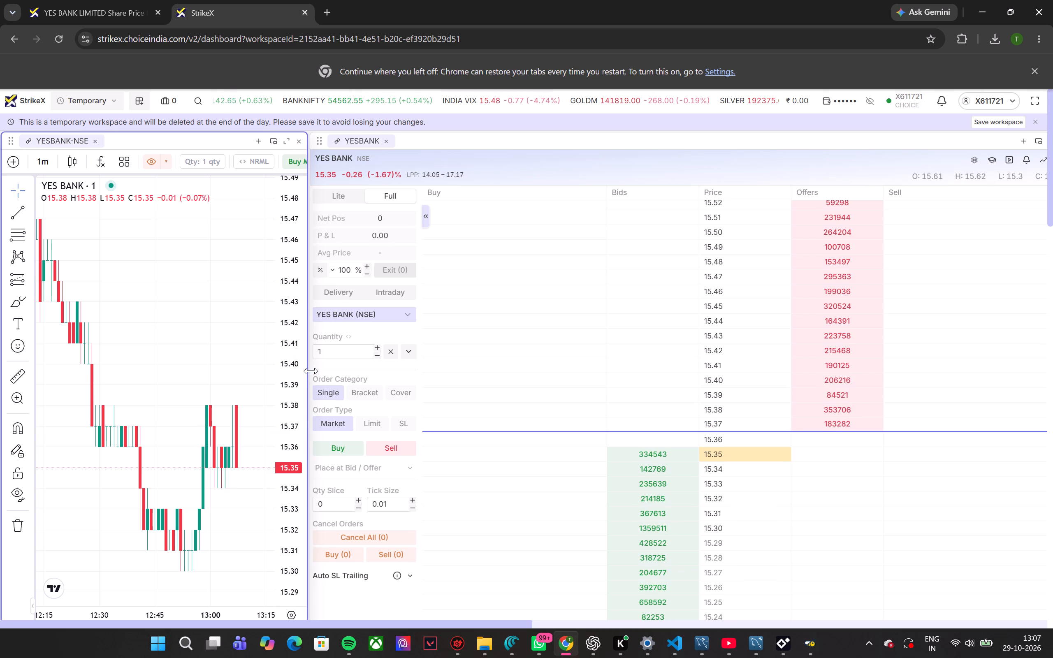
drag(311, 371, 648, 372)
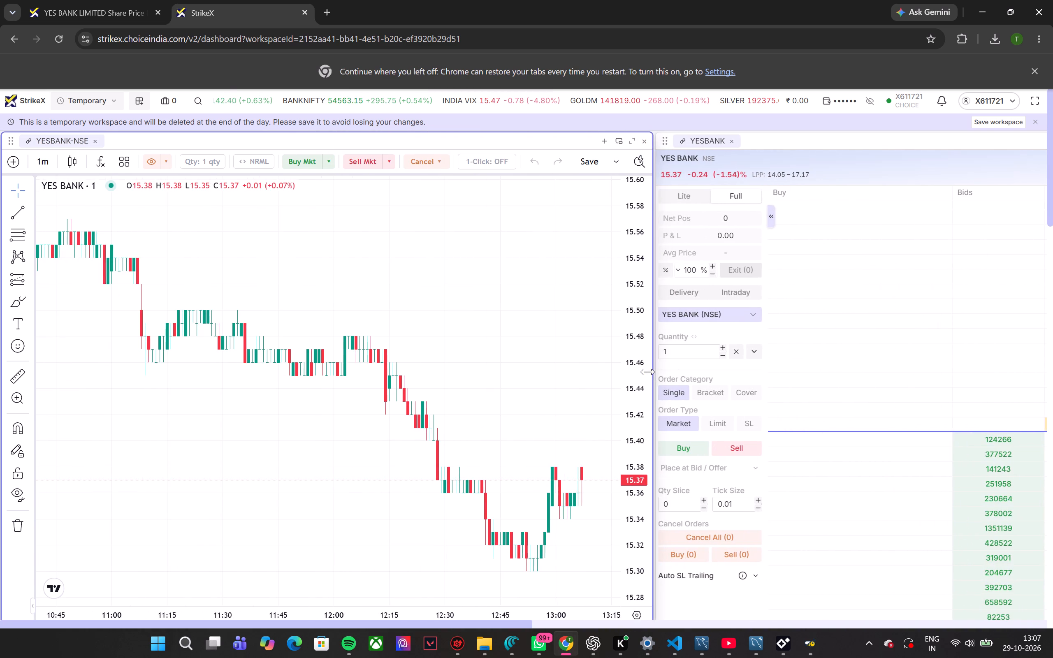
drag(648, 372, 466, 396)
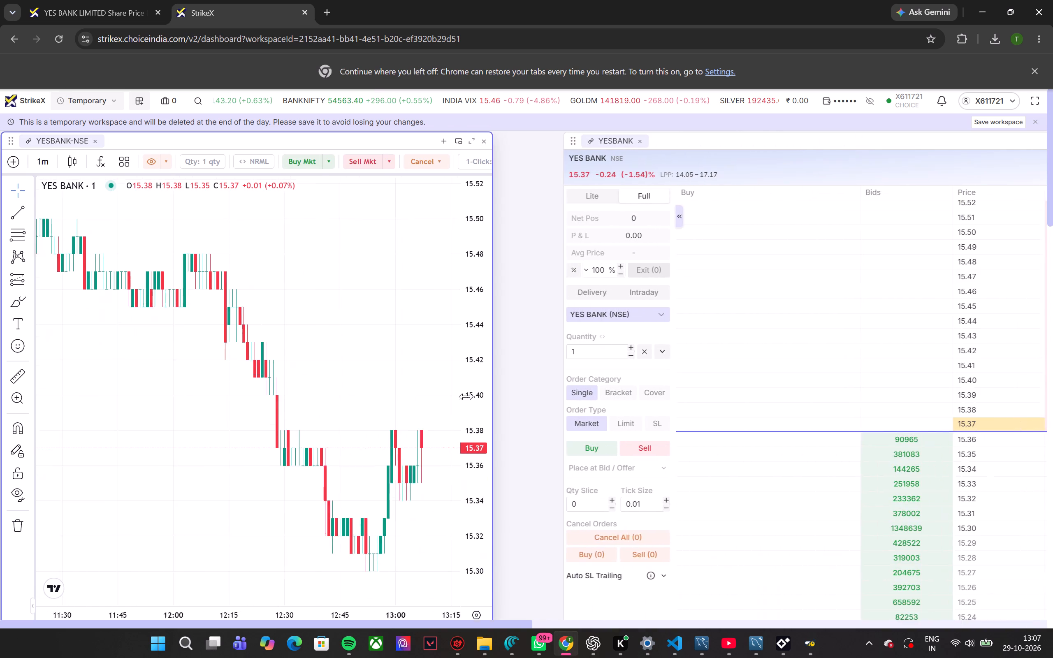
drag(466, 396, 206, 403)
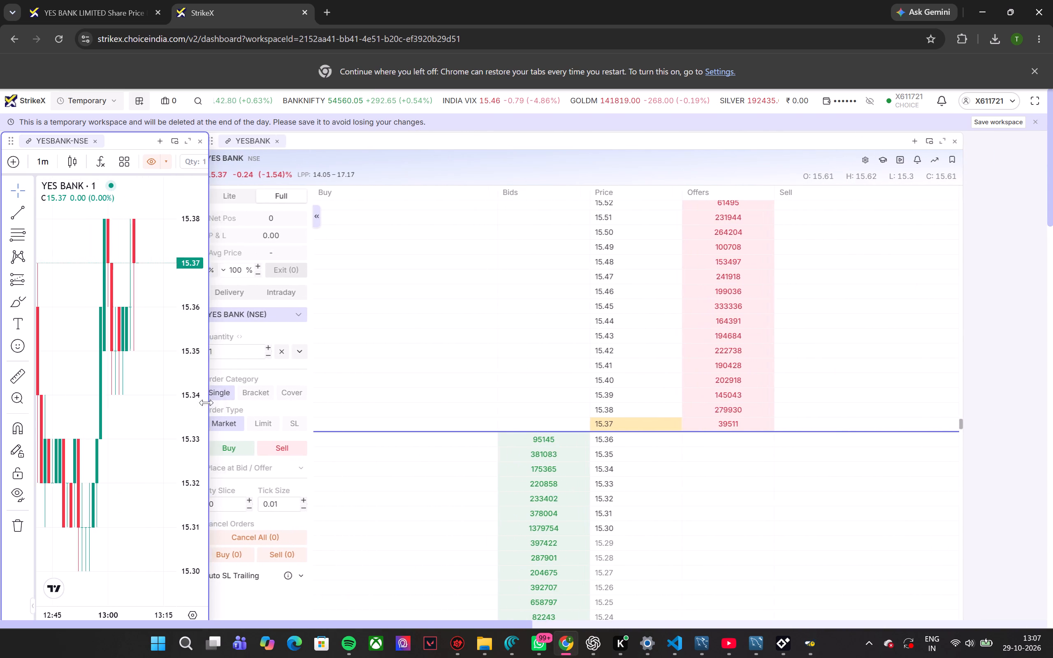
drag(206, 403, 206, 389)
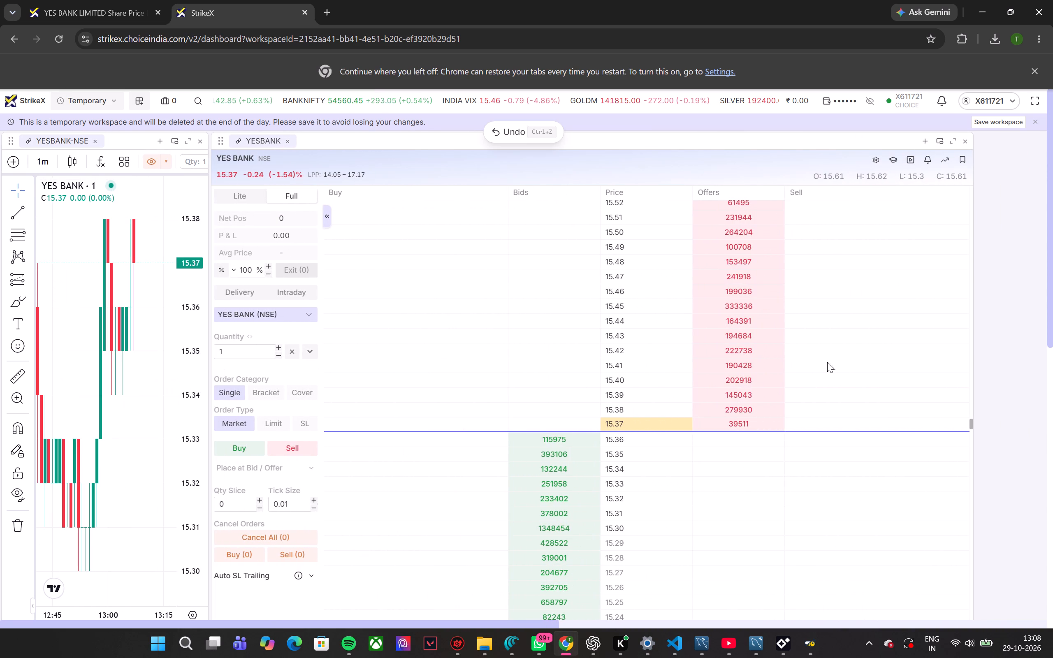
Narrow the Yes Bank price ladder and widen the chart to slightly over half the workspace so both fit side by side.
drag(972, 356, 617, 340)
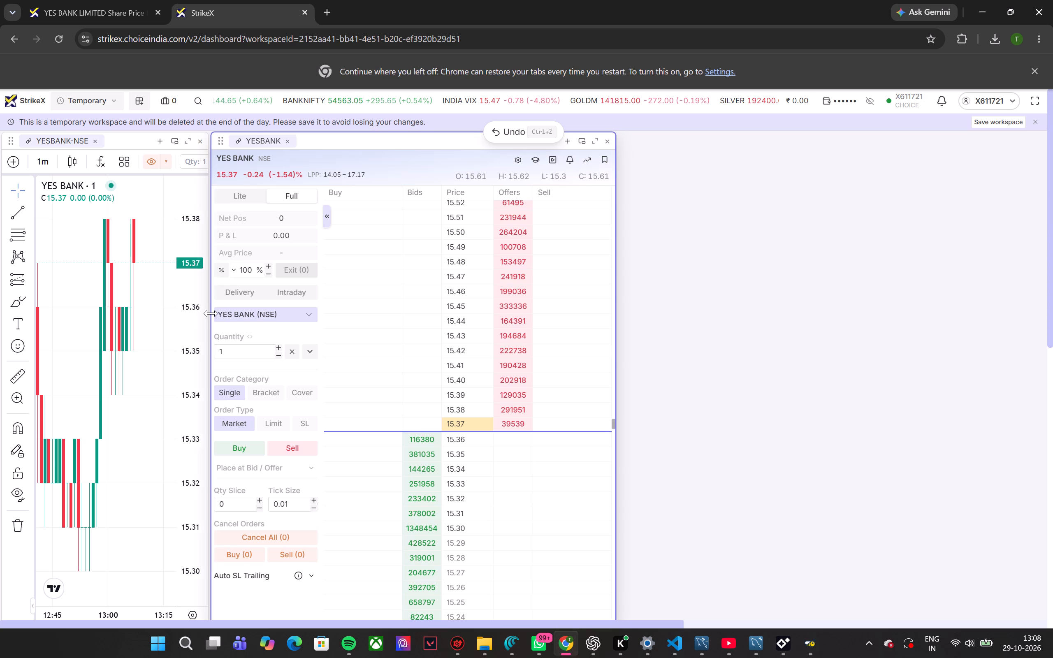
drag(211, 313, 228, 321)
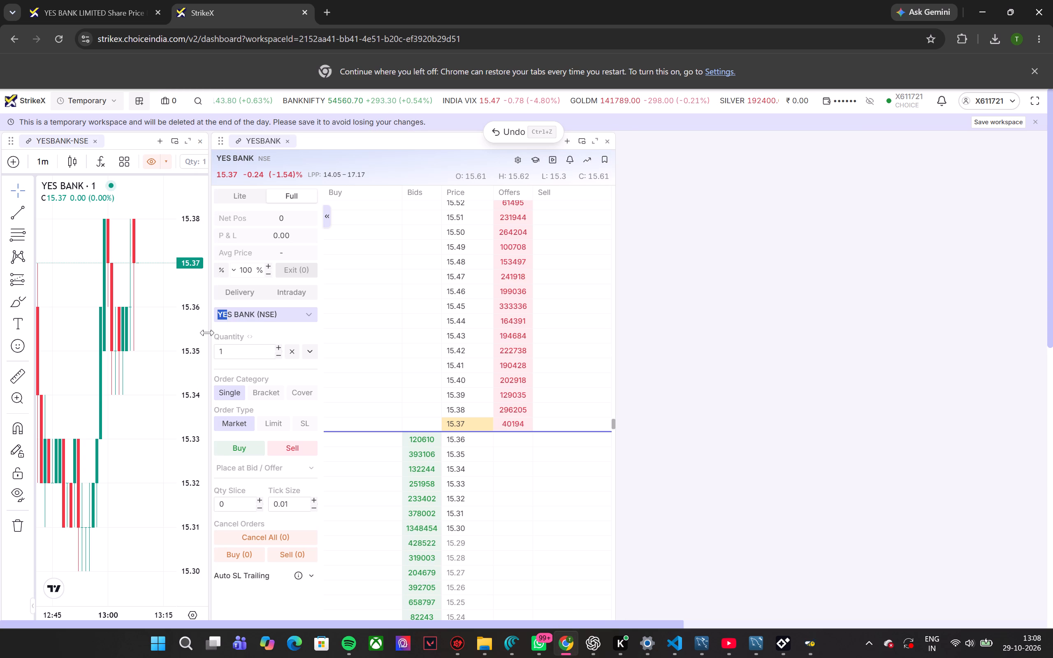
drag(207, 333, 448, 322)
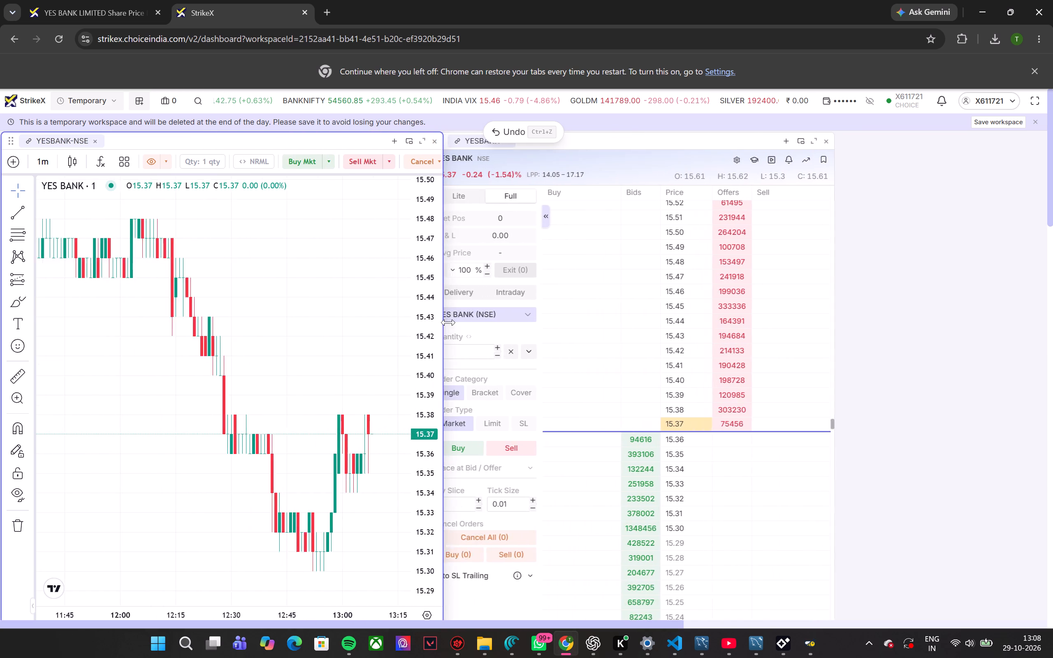
drag(448, 322, 612, 290)
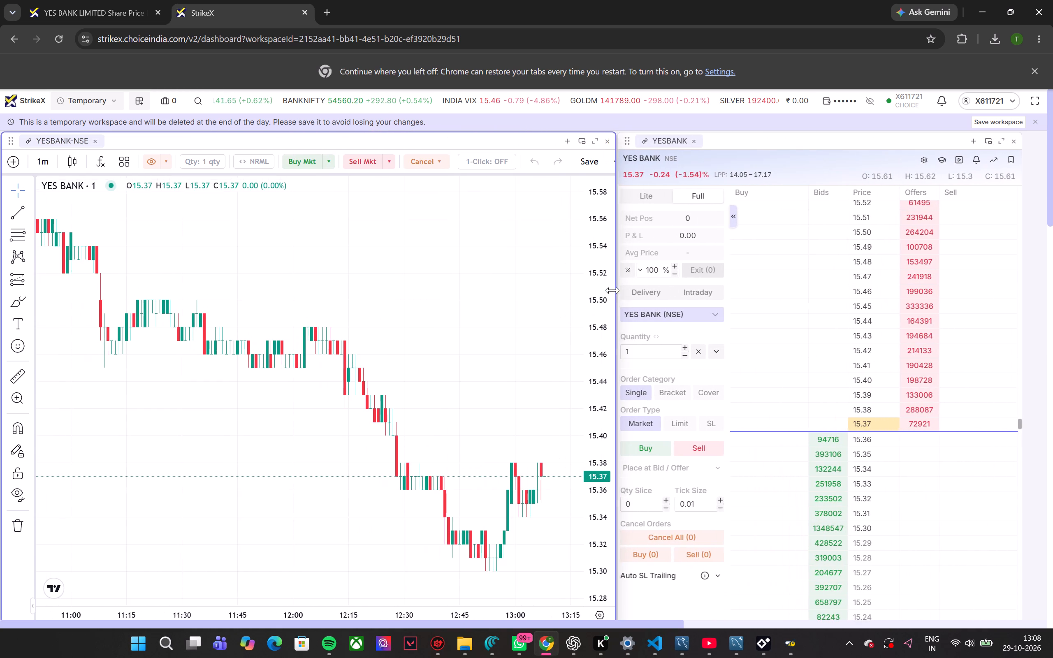
drag(612, 290, 513, 331)
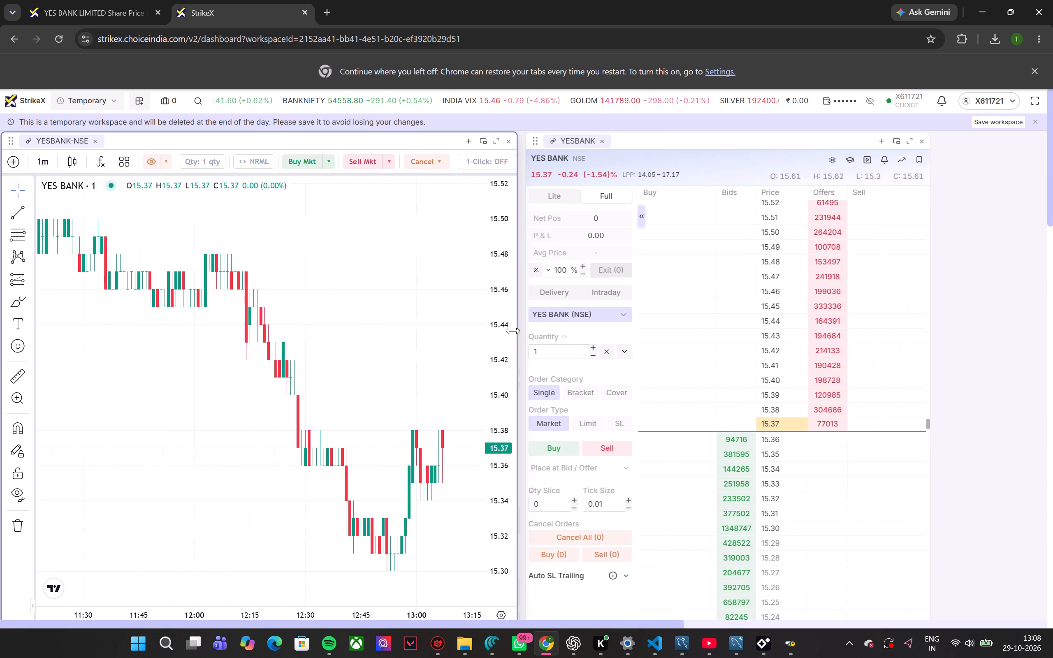
drag(513, 331, 242, 348)
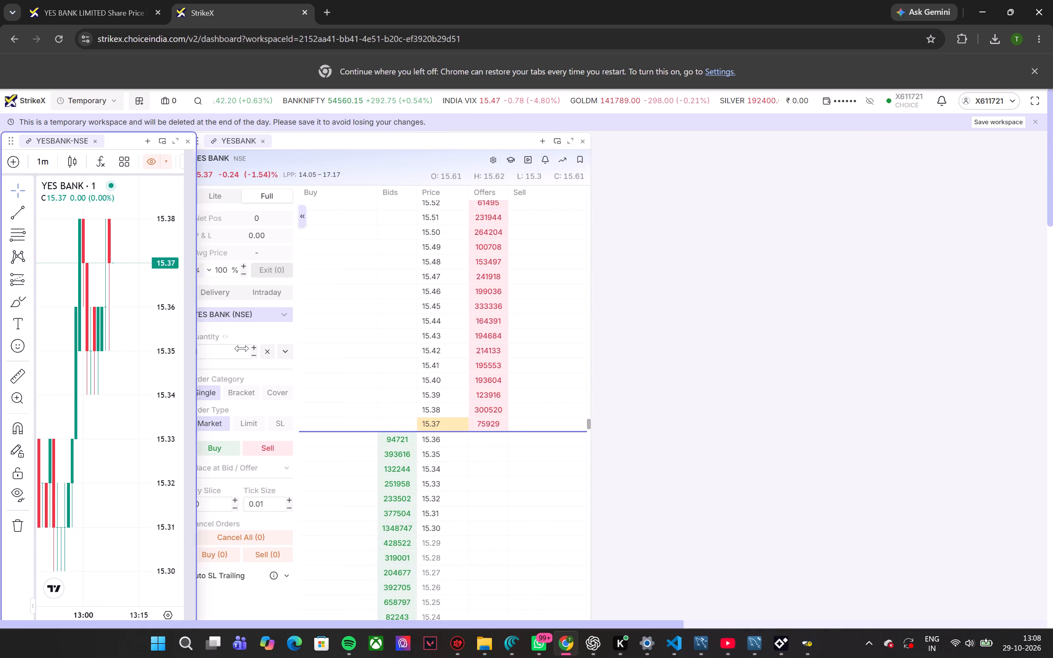
drag(242, 348, 489, 339)
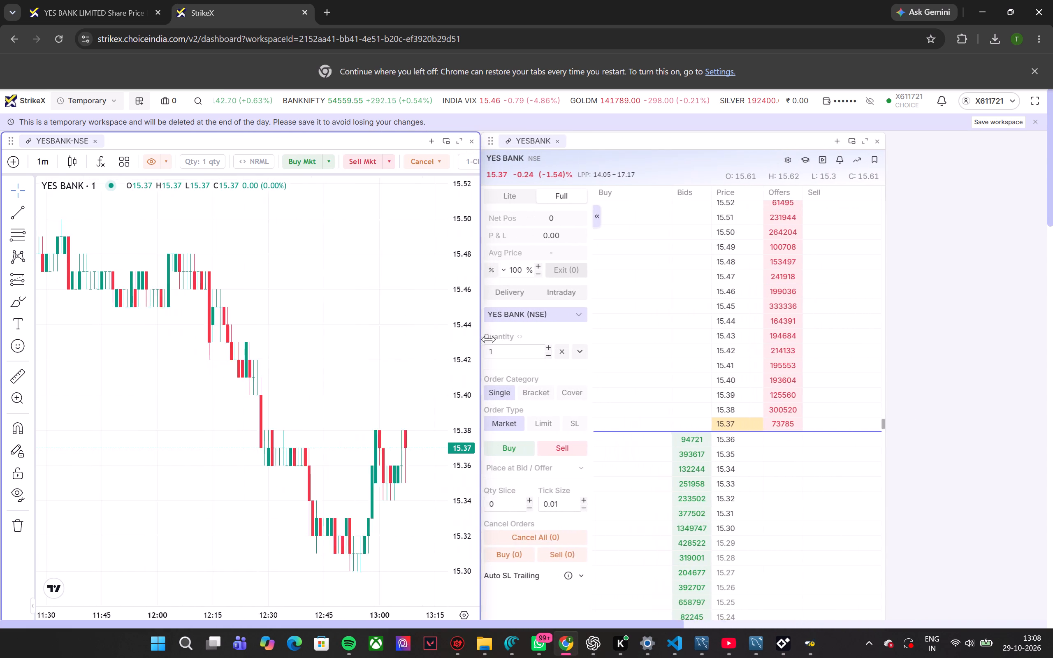
drag(489, 339, 604, 355)
Switch the Yes Bank price ladder to the Lite view and return it to the Full view.
click(634, 192)
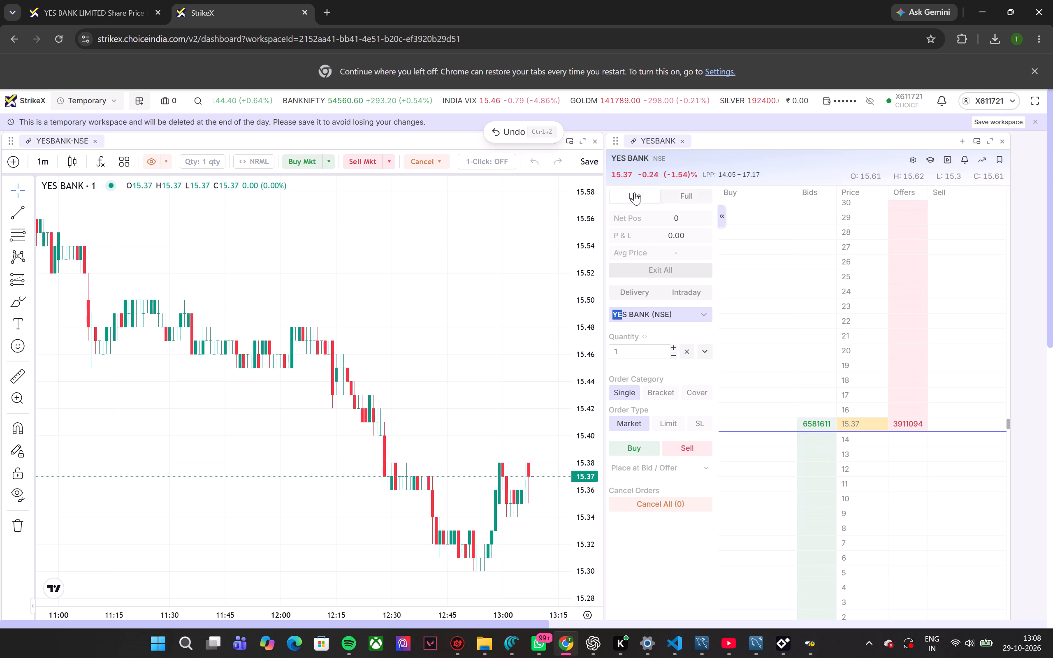
click(666, 197)
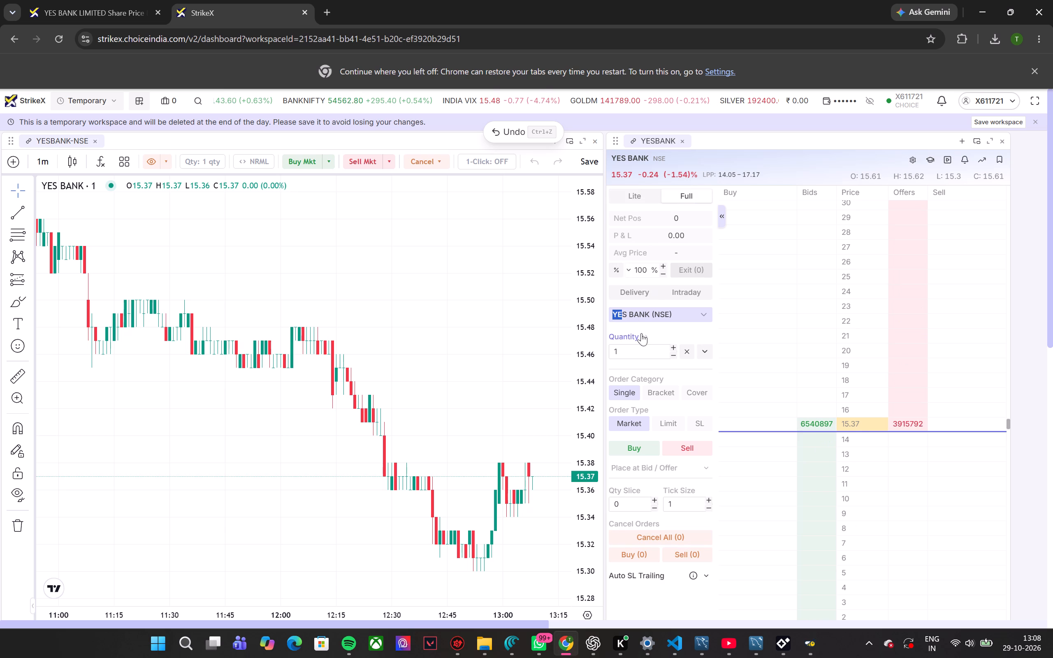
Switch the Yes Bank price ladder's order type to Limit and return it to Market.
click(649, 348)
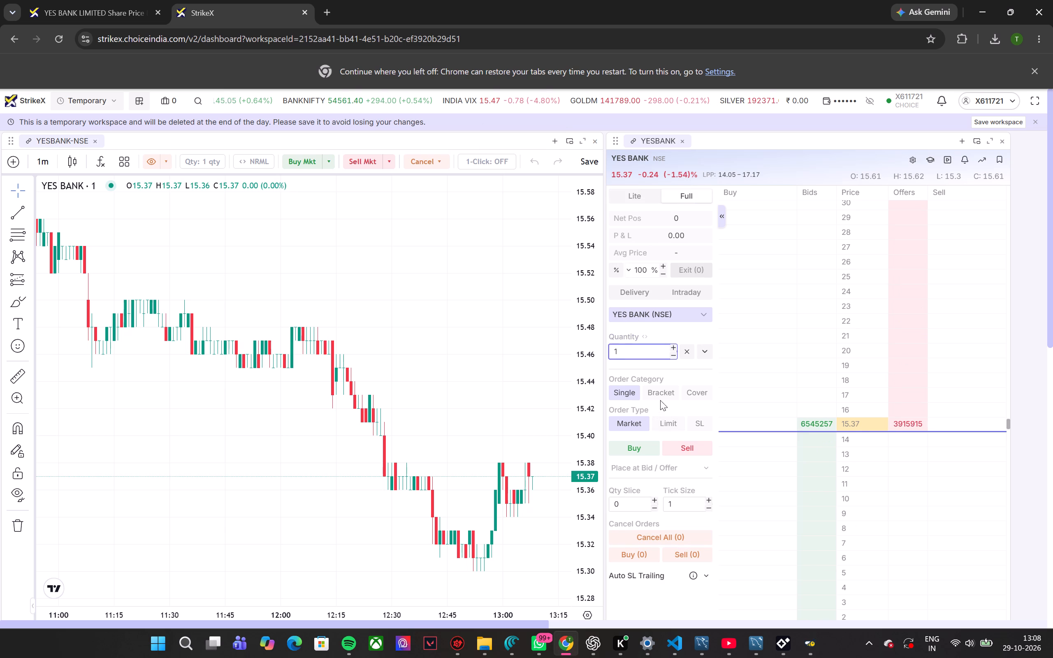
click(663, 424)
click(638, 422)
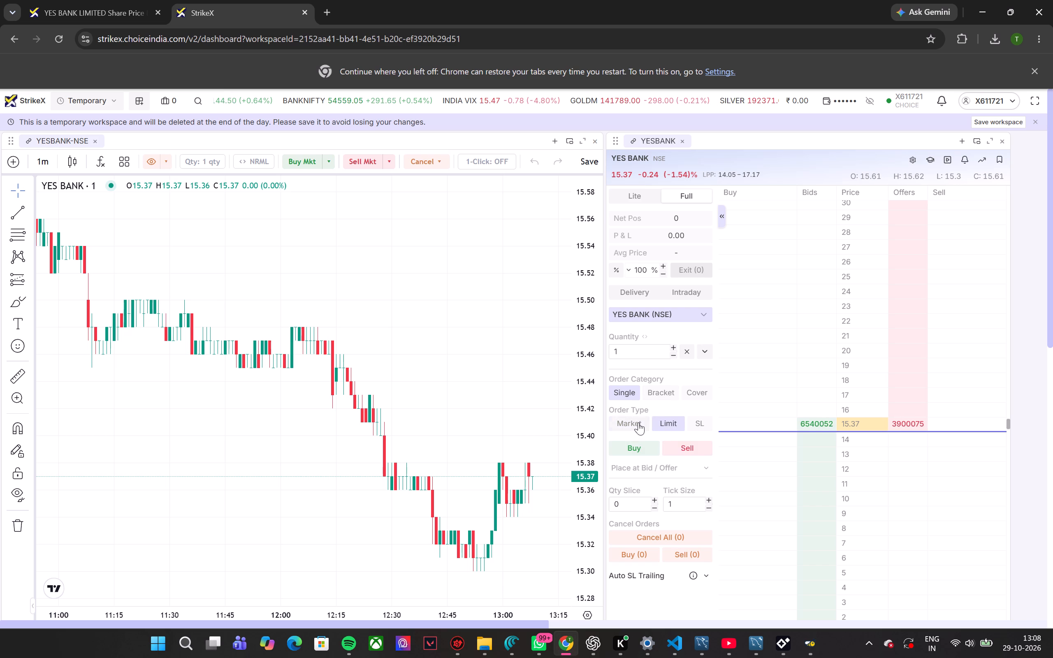
Expand the Place at Bid / Offer options in the price ladder to view them, and collapse them again.
click(690, 468)
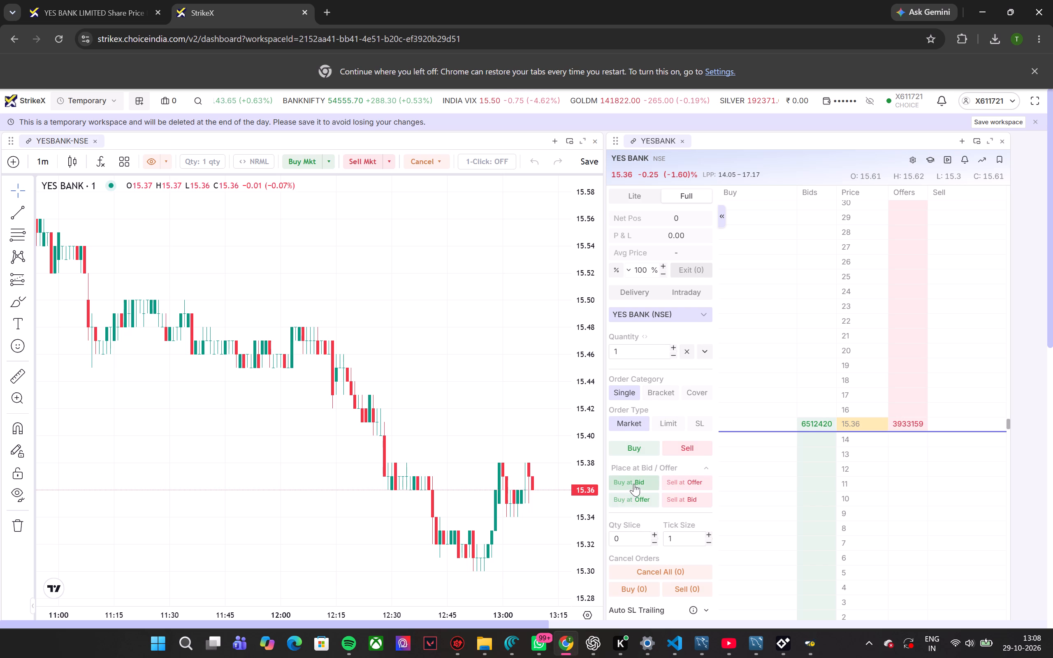
click(702, 468)
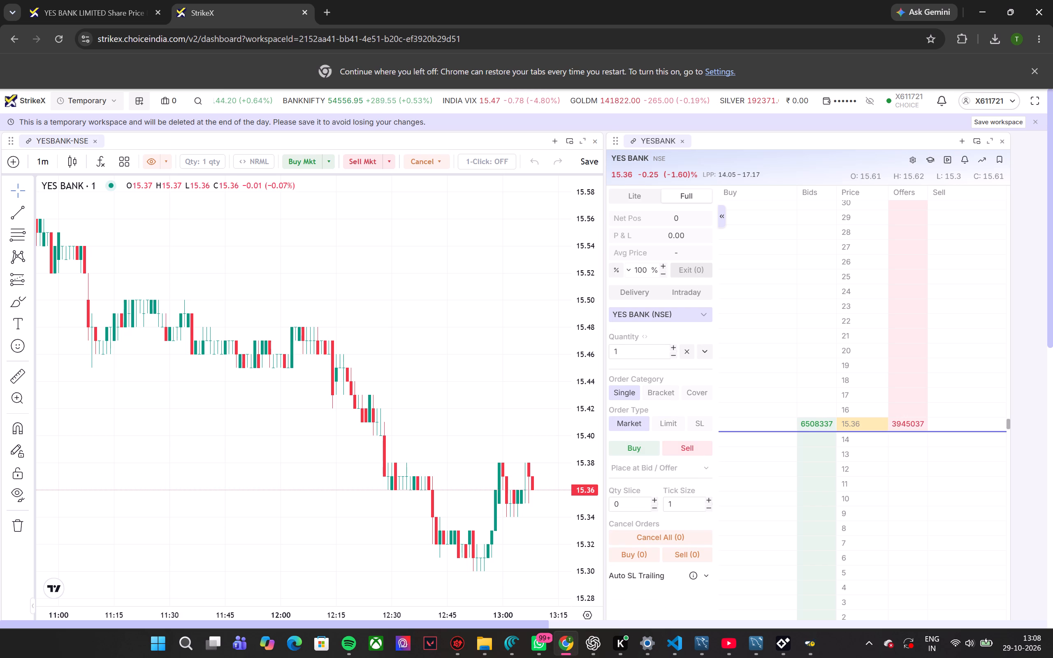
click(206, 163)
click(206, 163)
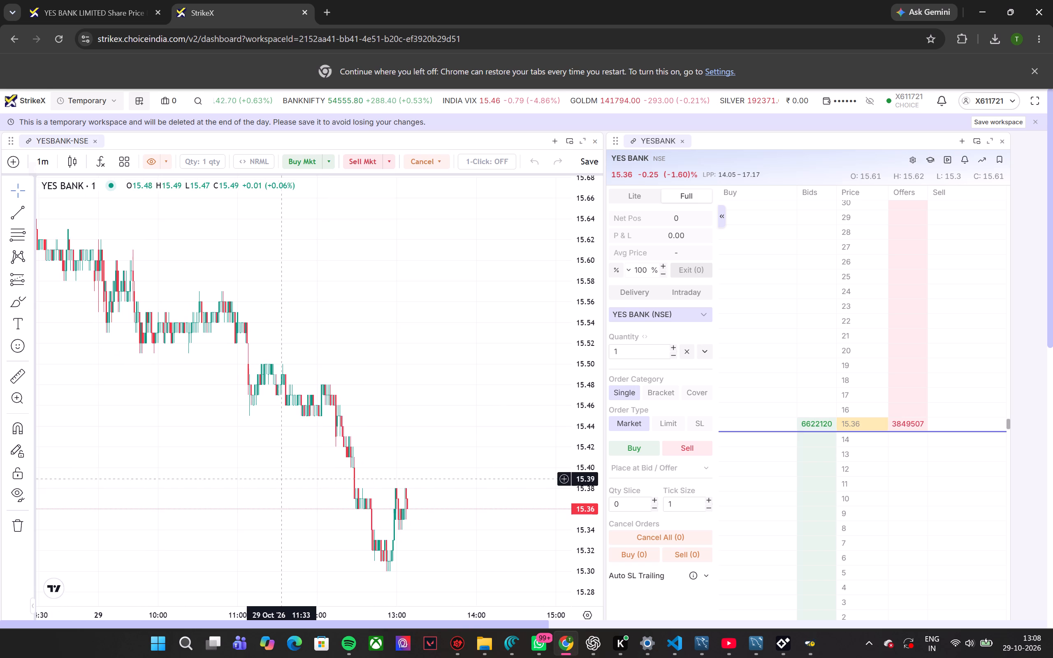
Look through the Yes Bank one-minute chart back to the 28 October prices and return to the latest candles.
drag(278, 483, 485, 383)
drag(264, 454, 520, 463)
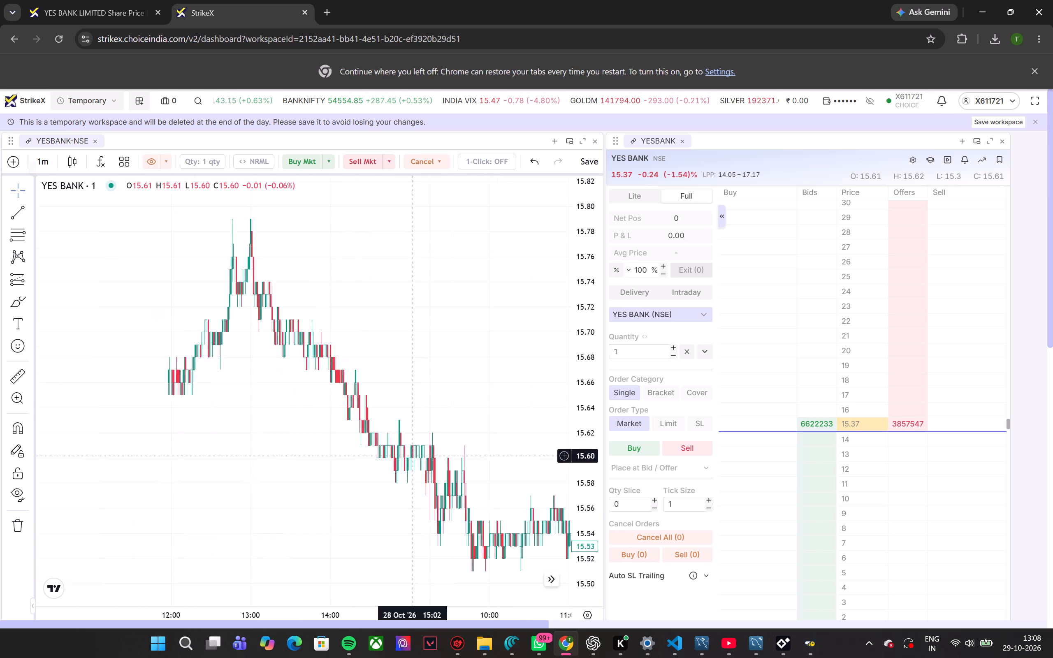
drag(520, 463, 162, 404)
drag(308, 549, 189, 461)
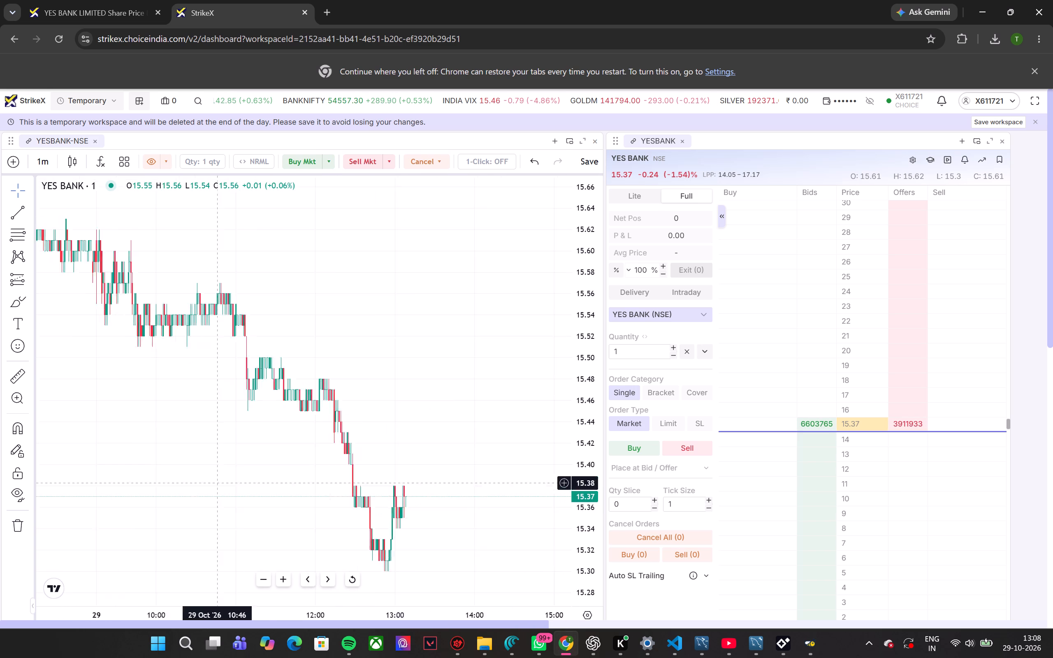
drag(189, 461, 184, 456)
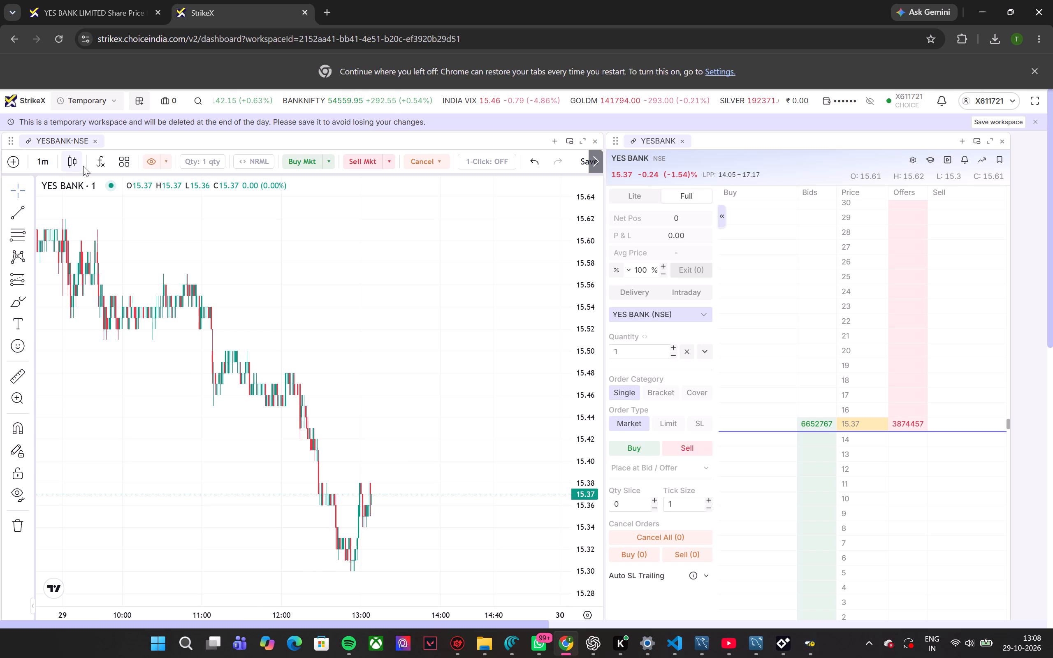
Open the list of available indicators for the Yes Bank chart, ready to search it.
click(105, 168)
click(358, 272)
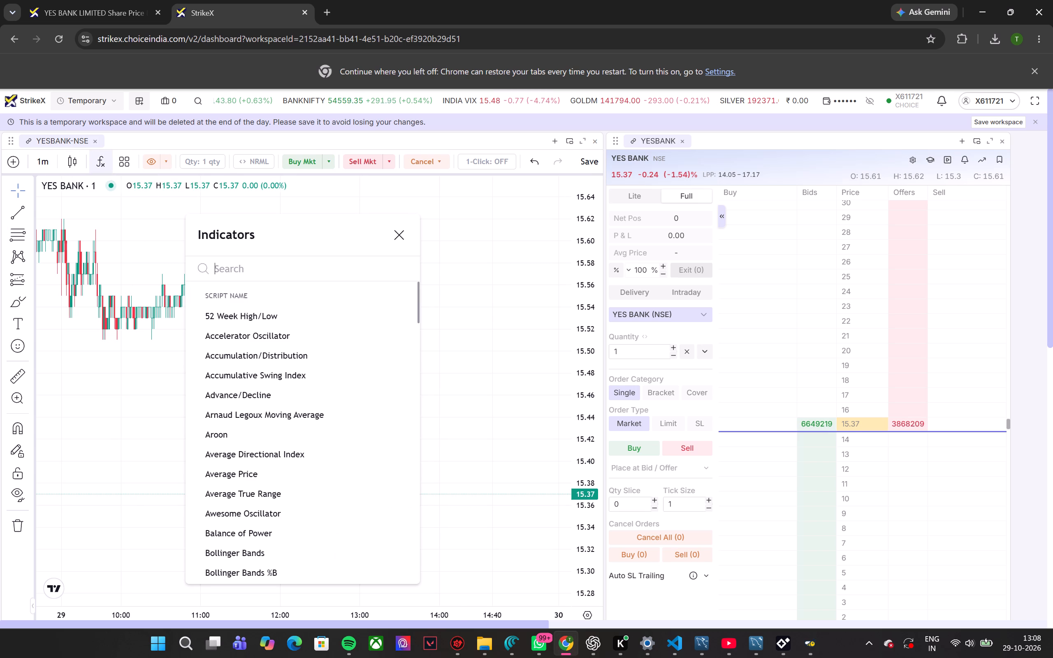
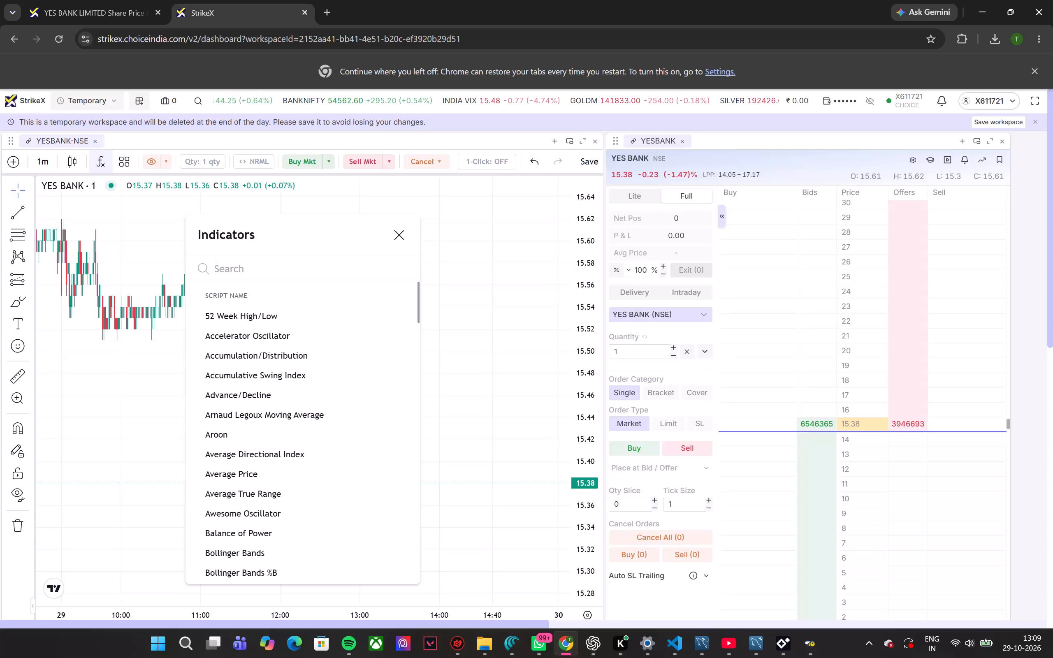
Search the indicators for "super" and add SuperTrend twice to the Yes Bank chart, closing the indicator list.
text(super)
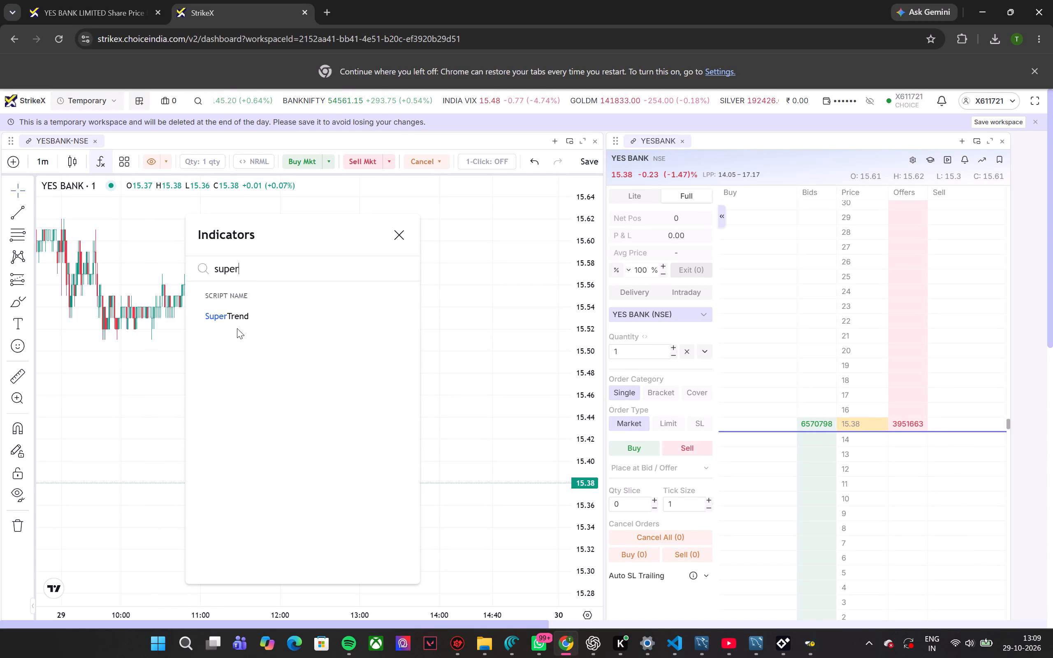
click(237, 320)
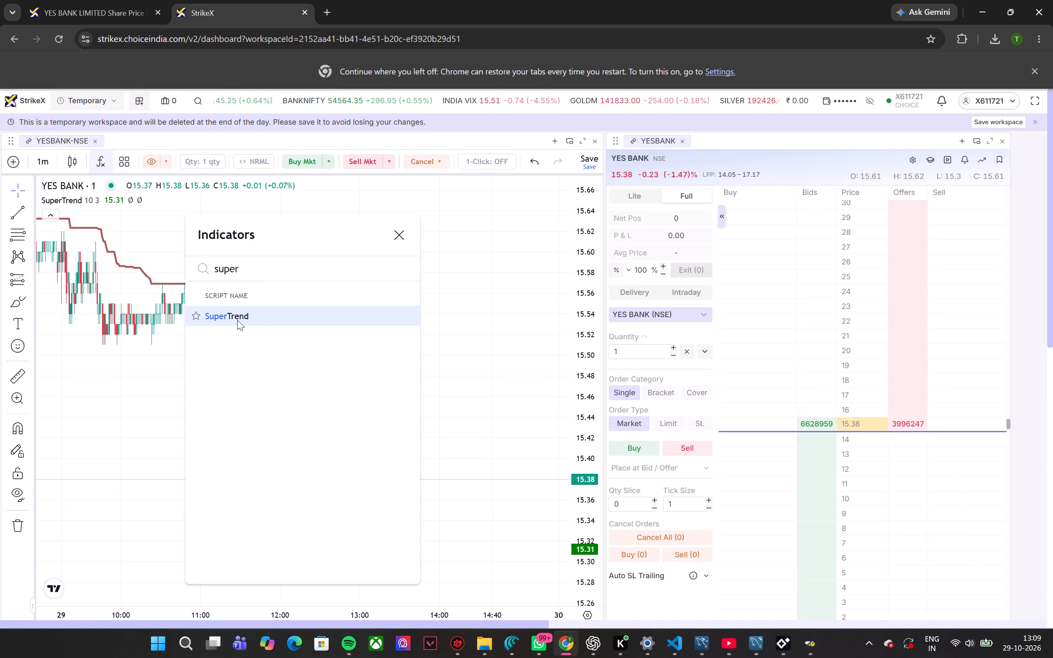
click(258, 316)
click(398, 228)
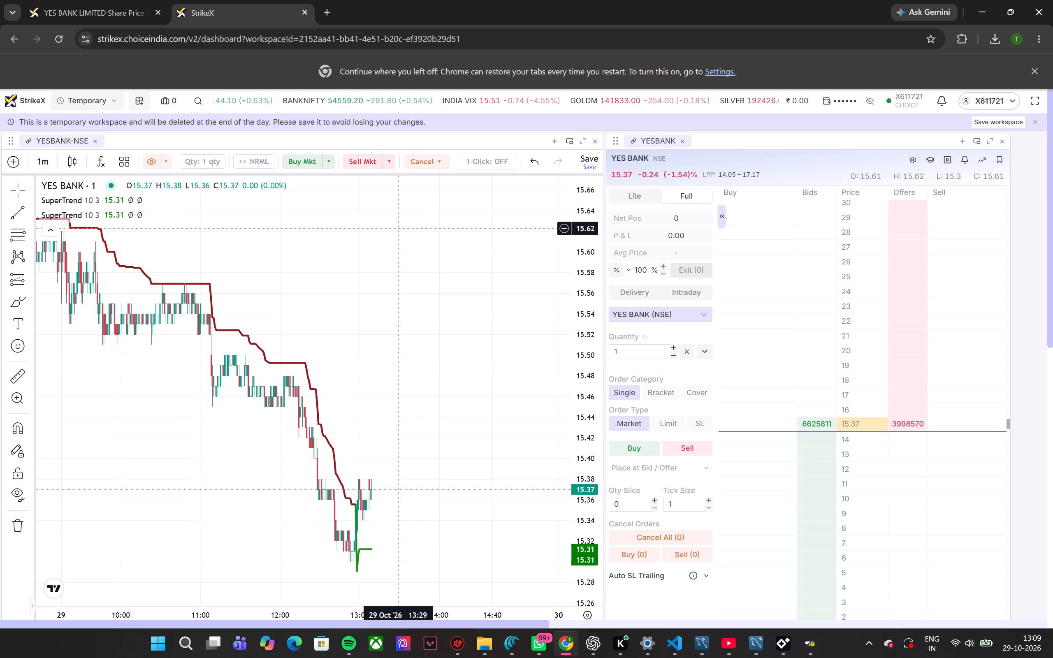
Set the first SuperTrend indicator's factor to 2 and its length to 14.
click(256, 341)
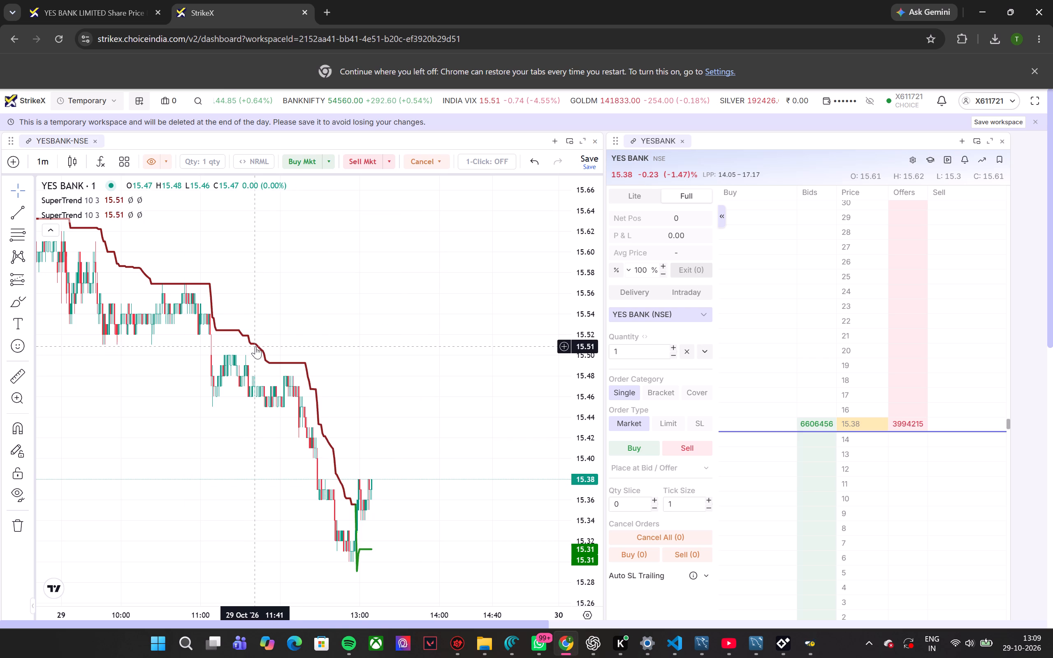
click(255, 346)
click(128, 204)
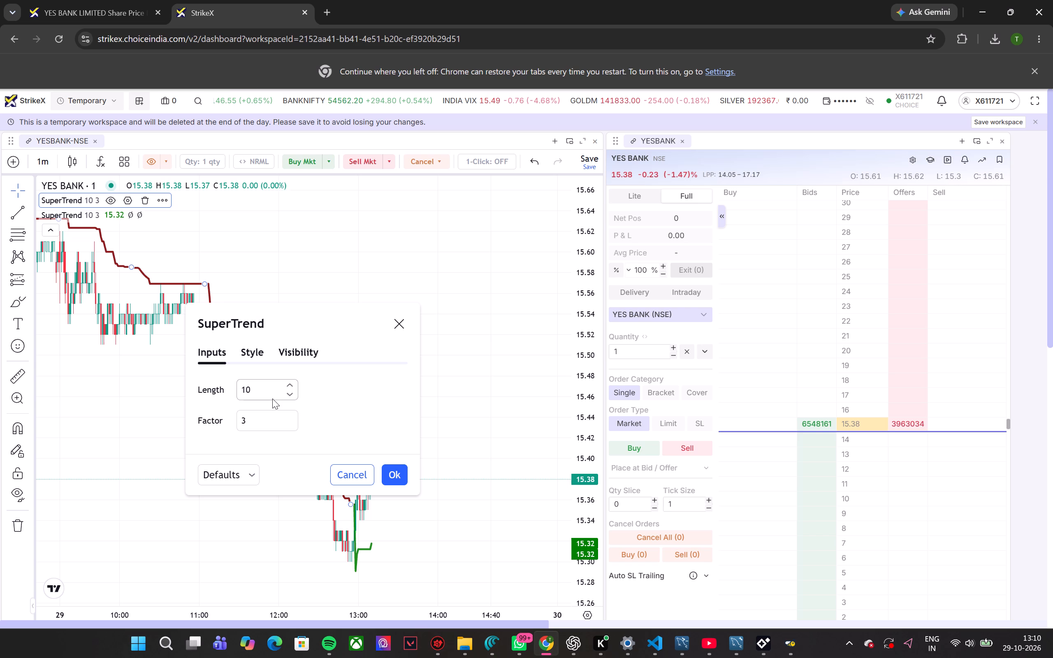
click(272, 416)
key(BackSpace)
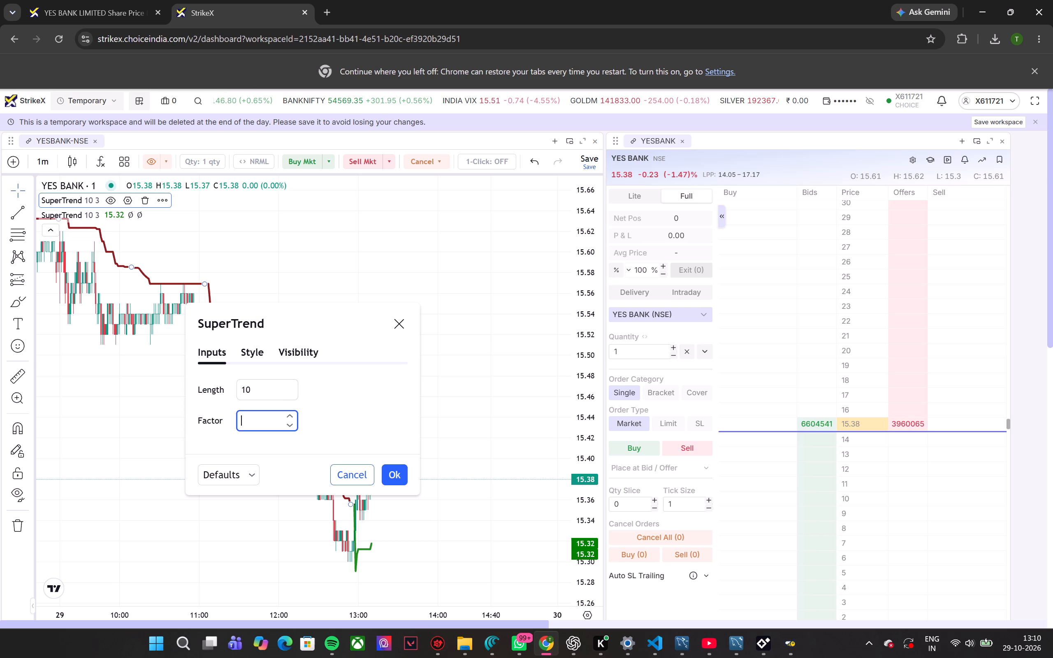
key(2)
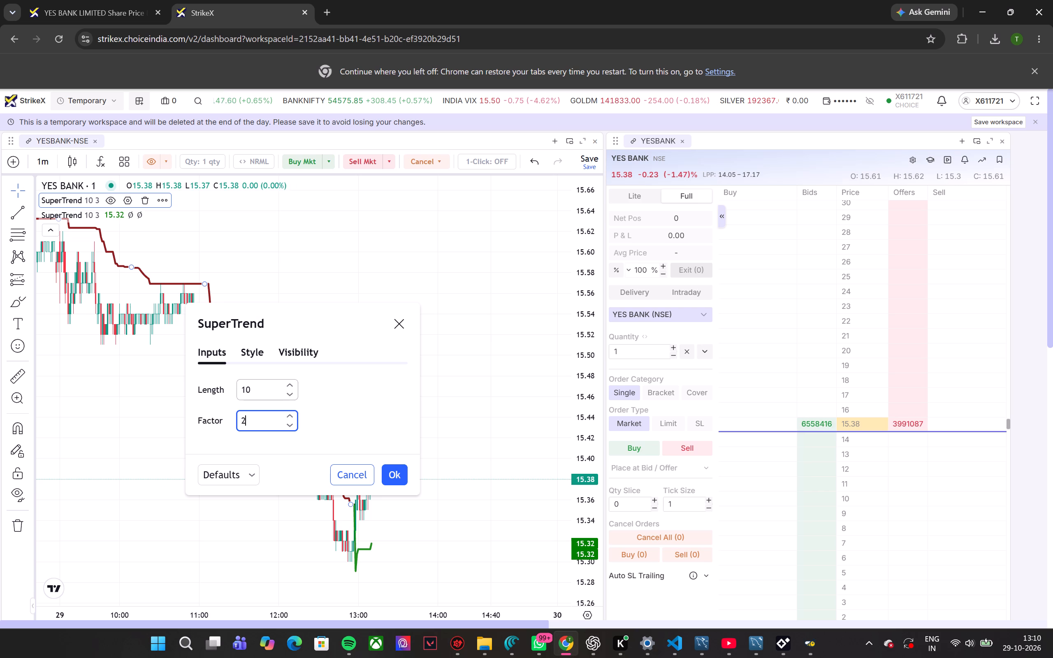
click(278, 389)
key(BackSpace)
key(BackSpace)
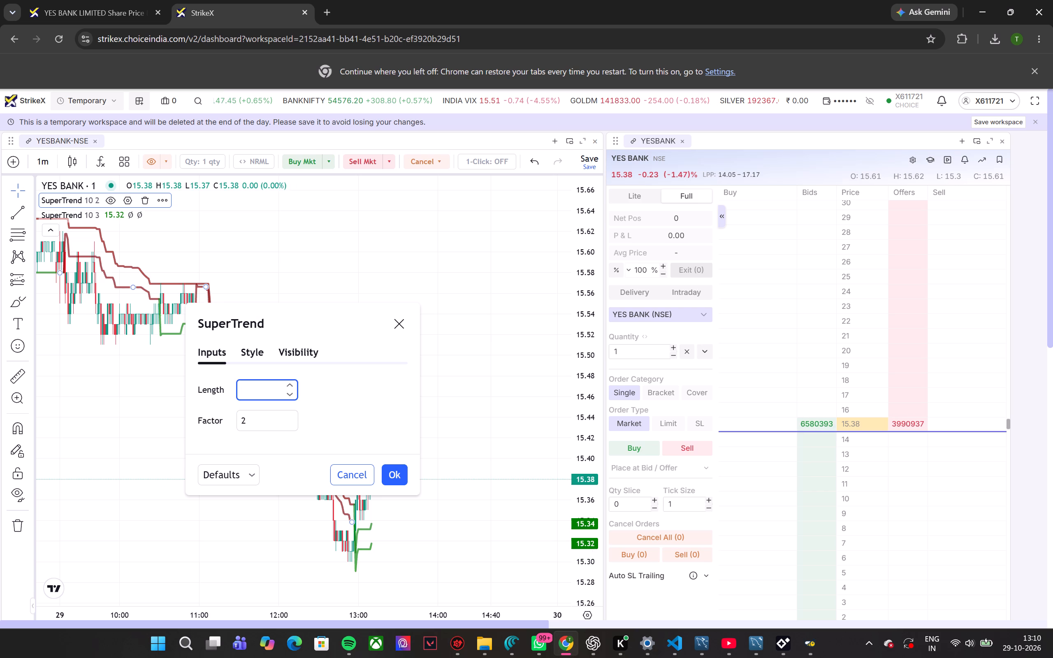
text(14)
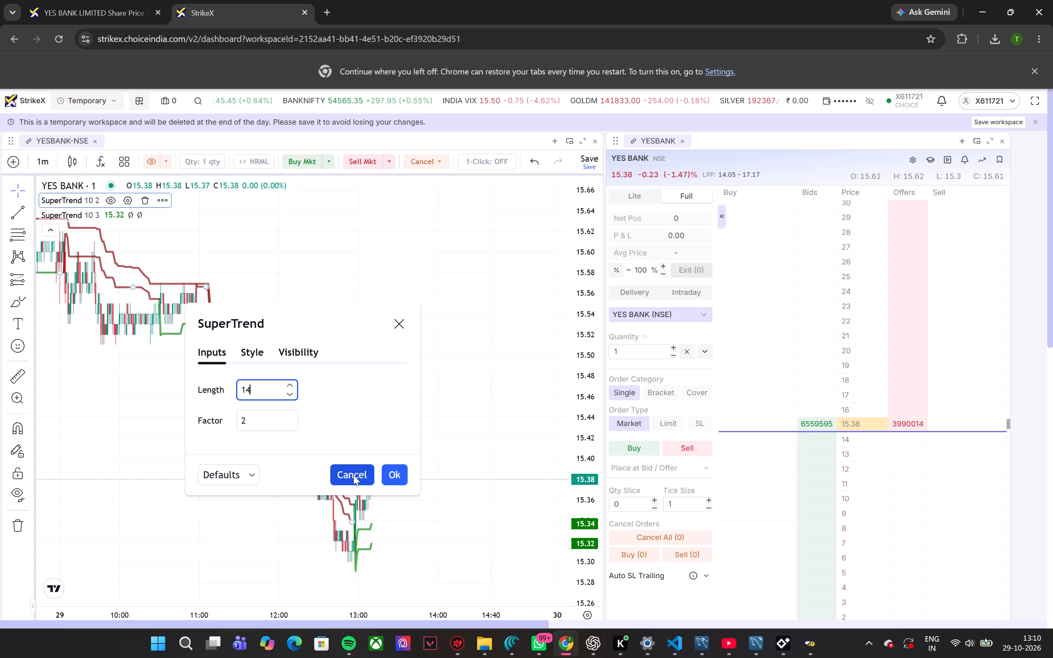
click(397, 474)
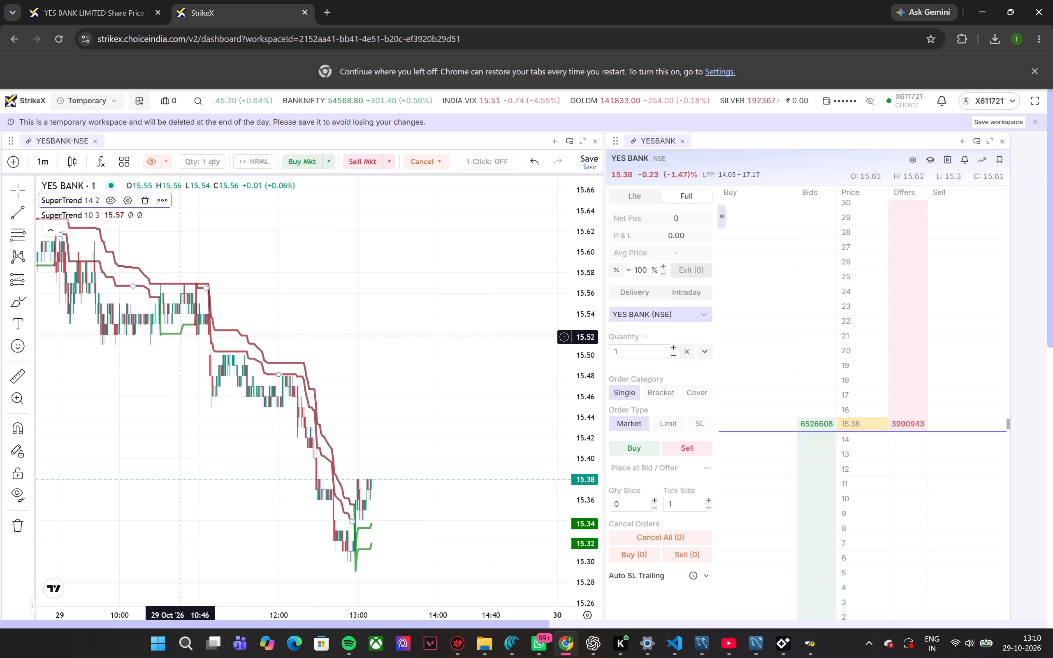
click(179, 328)
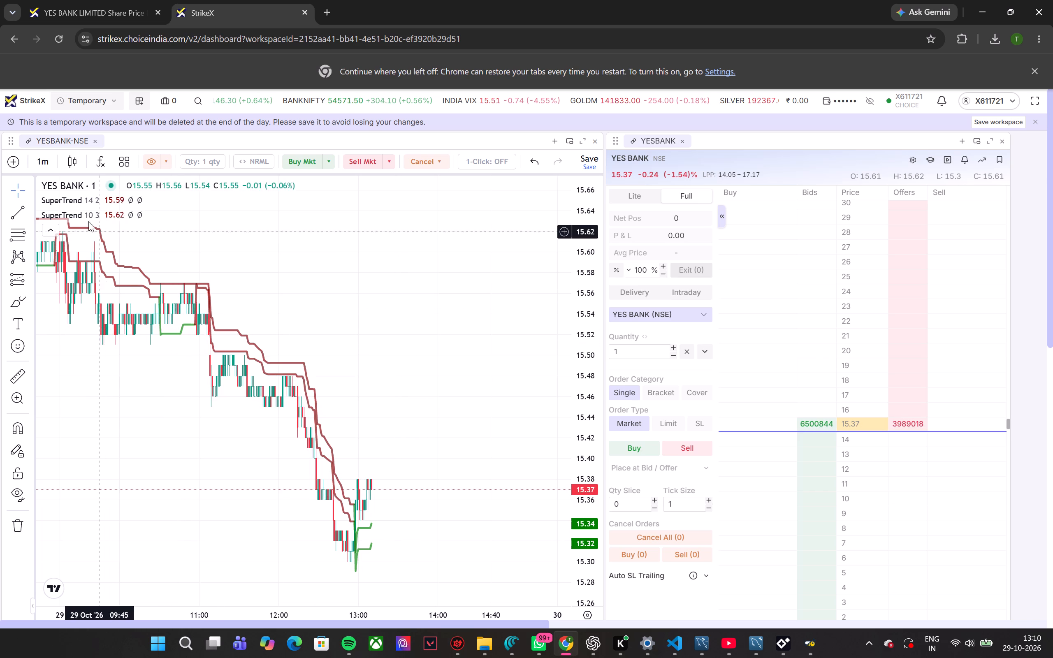
Set the second SuperTrend indicator's length to 21 and its factor to 1.
click(87, 215)
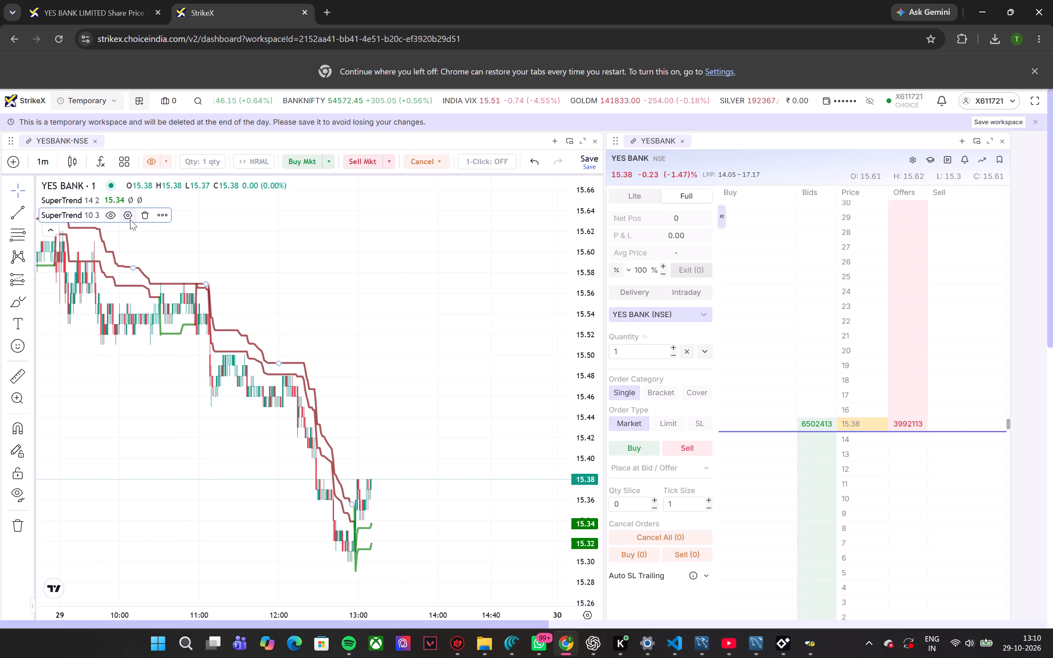
click(130, 219)
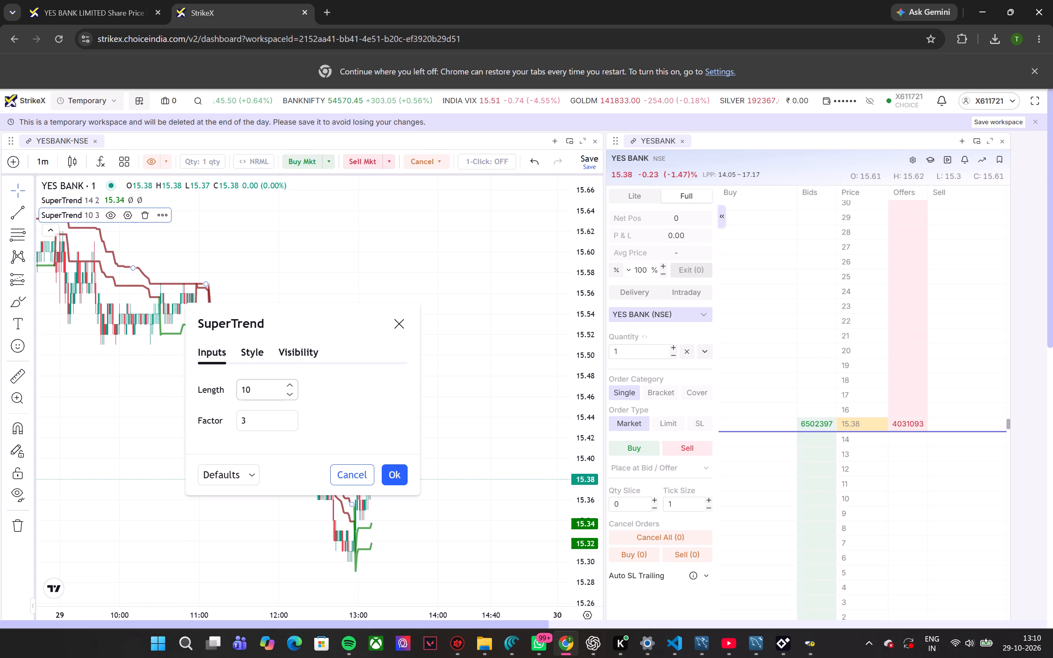
click(271, 394)
key(BackSpace)
key(BackSpace)
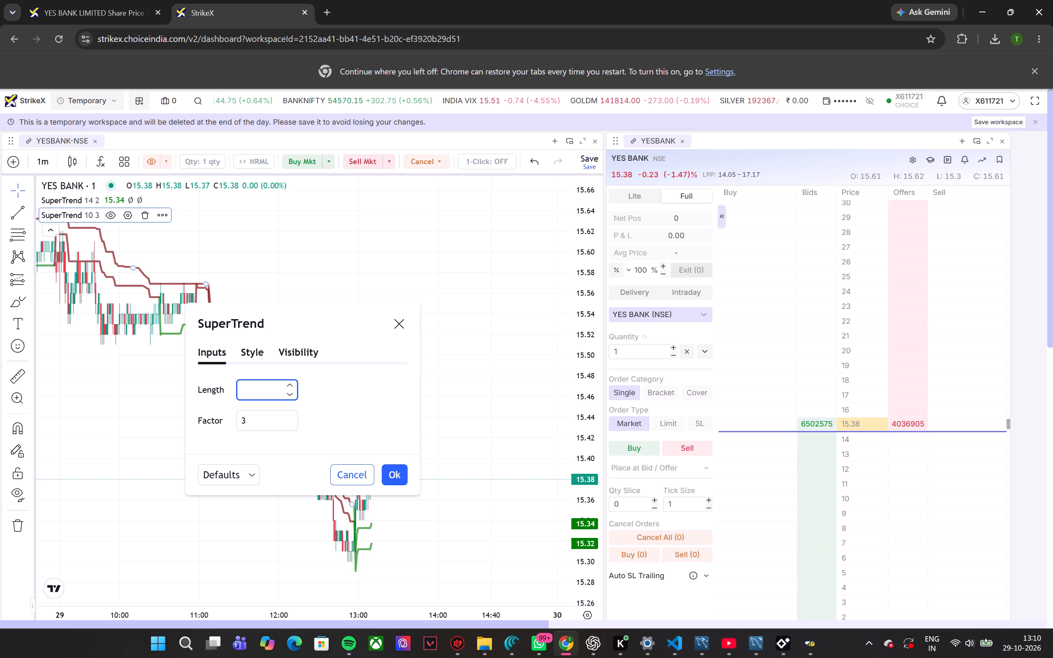
text(21)
click(257, 415)
key(BackSpace)
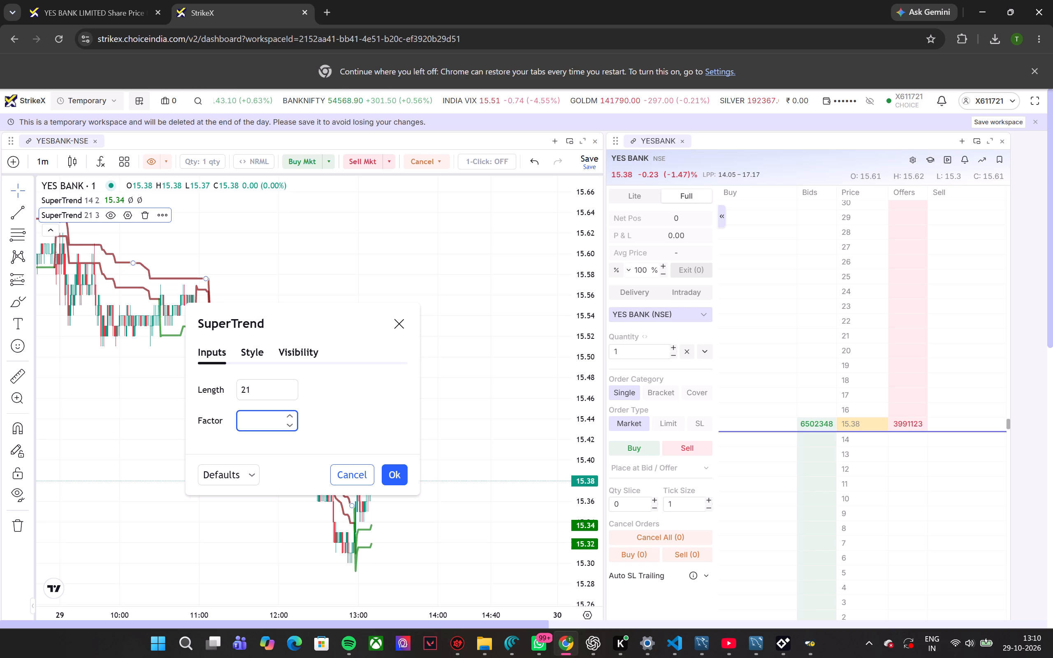
key(1)
key(Return)
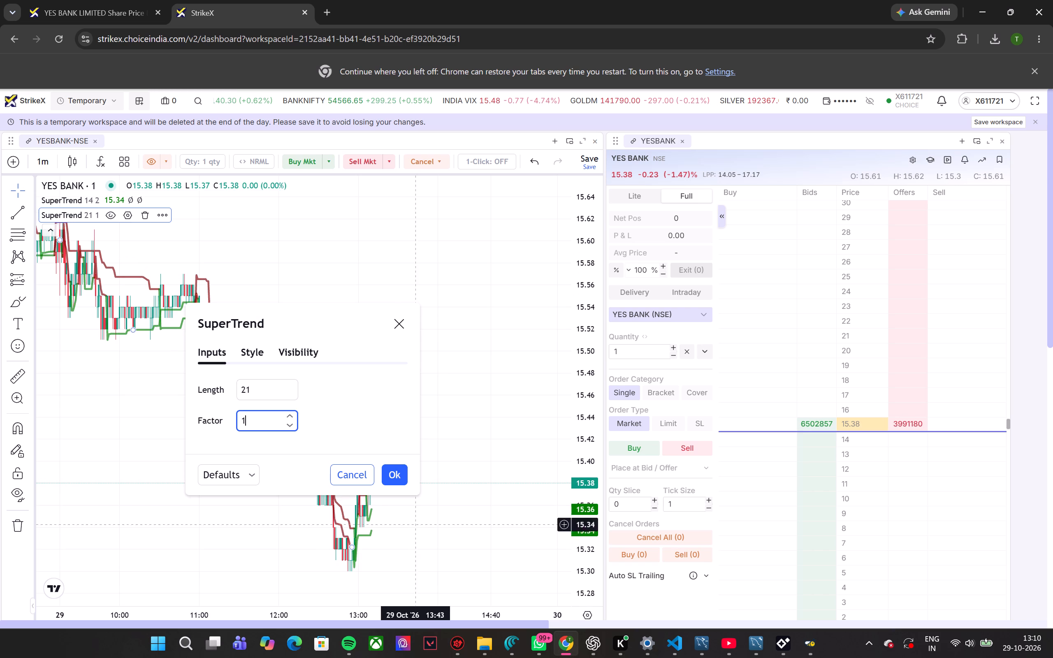
click(394, 481)
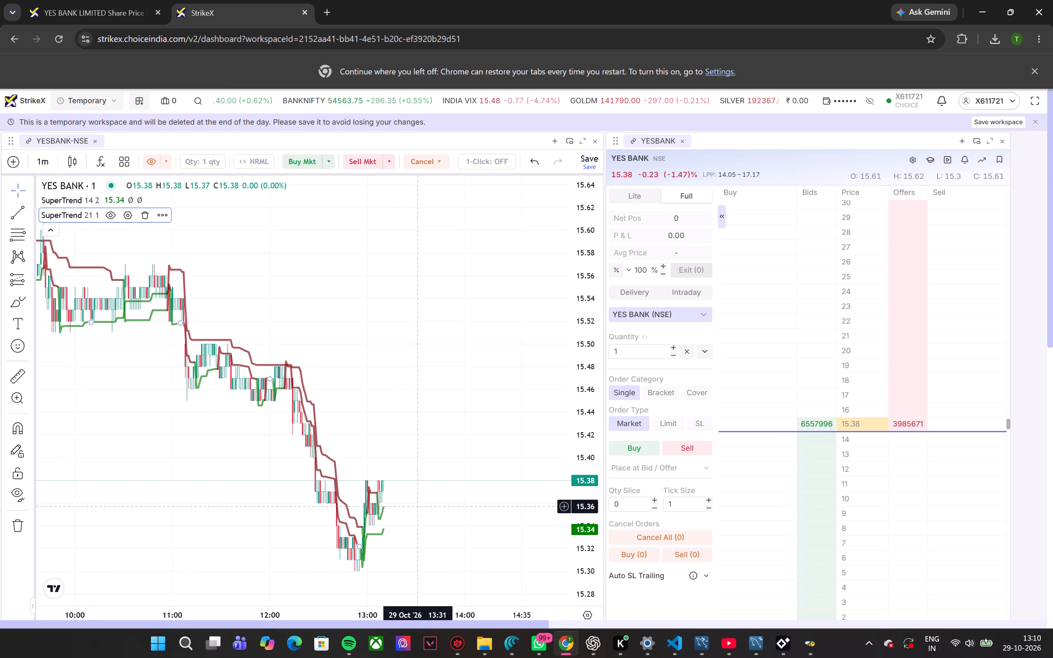
Search the indicators for "rmi", "emi" and "e", and add Moving Average Exponential twice to the Yes Bank chart.
click(97, 162)
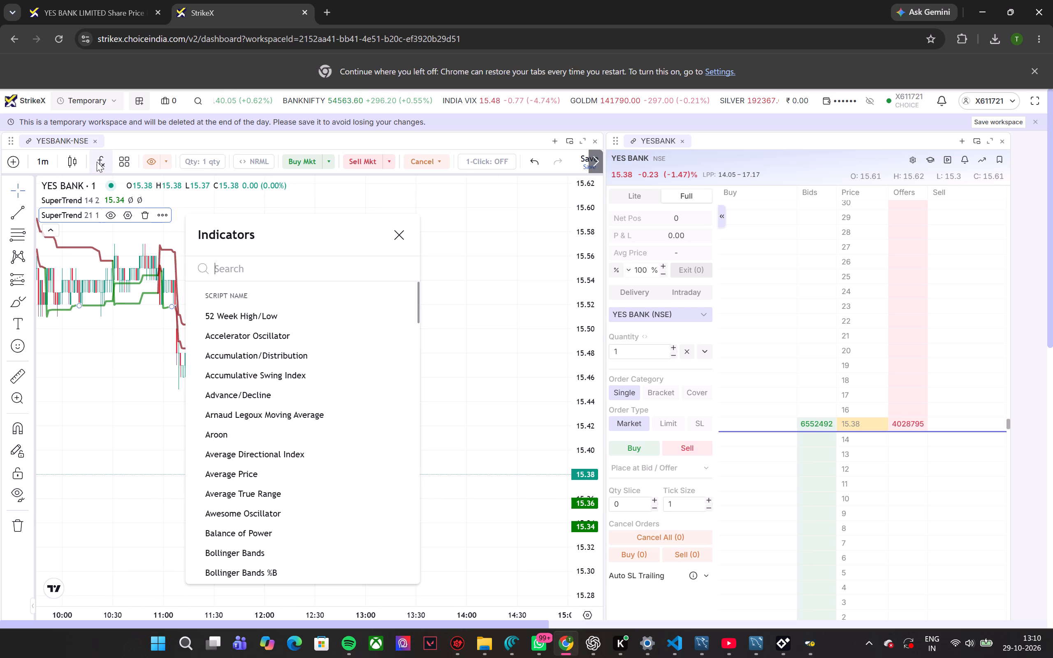
click(278, 275)
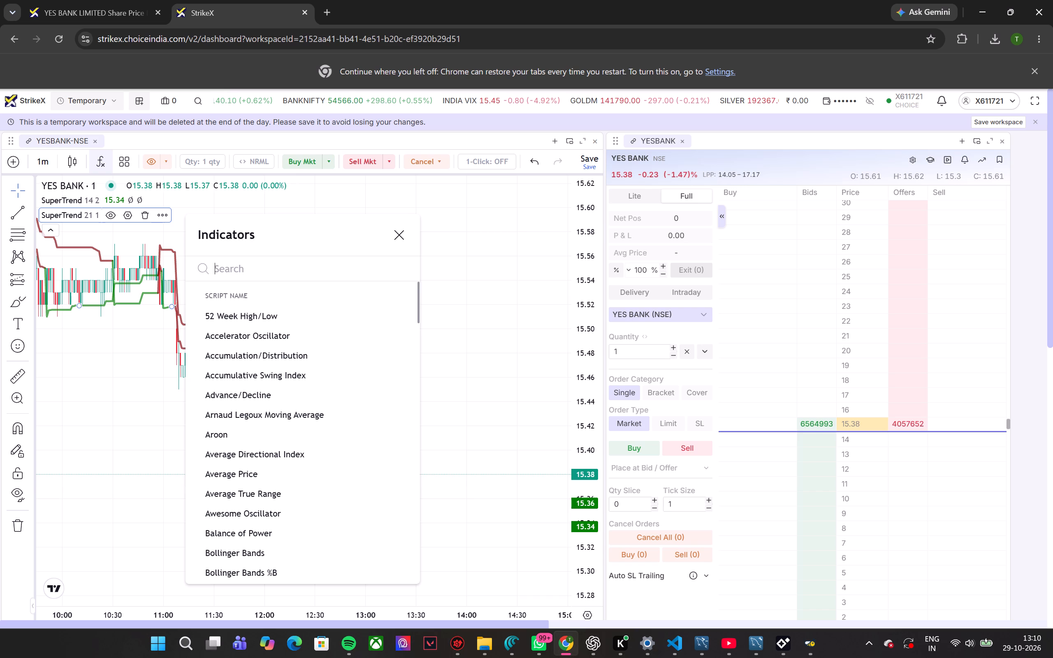
text(rmi)
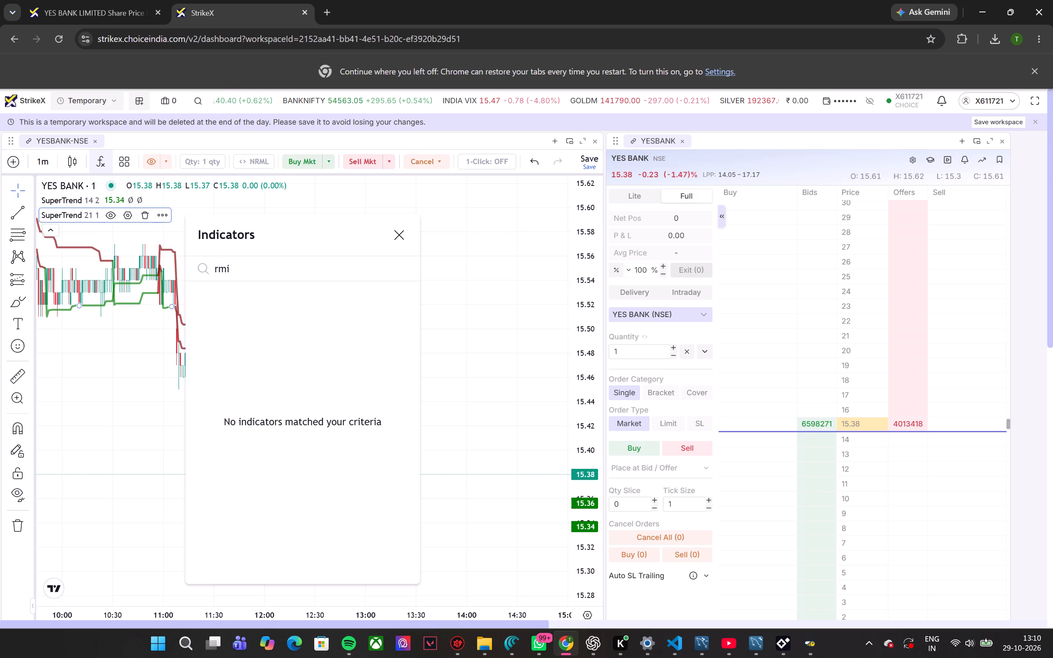
key(BackSpace)
key(BackSpace)
key(BackSpace)
key(BackSpace)
key(BackSpace)
text(emi)
key(BackSpace)
key(BackSpace)
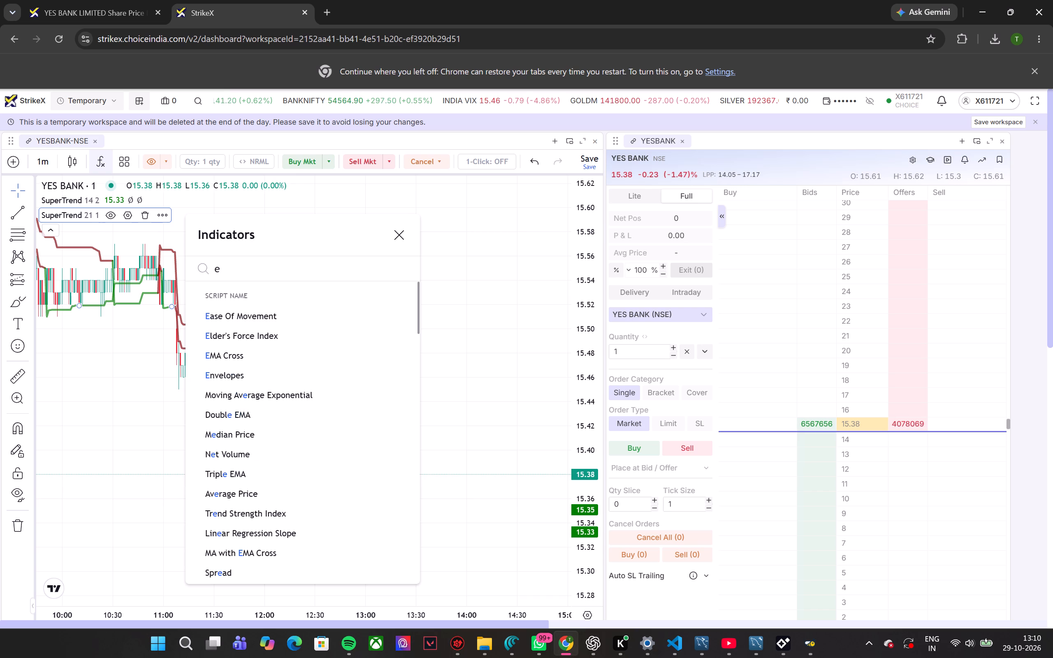
click(230, 400)
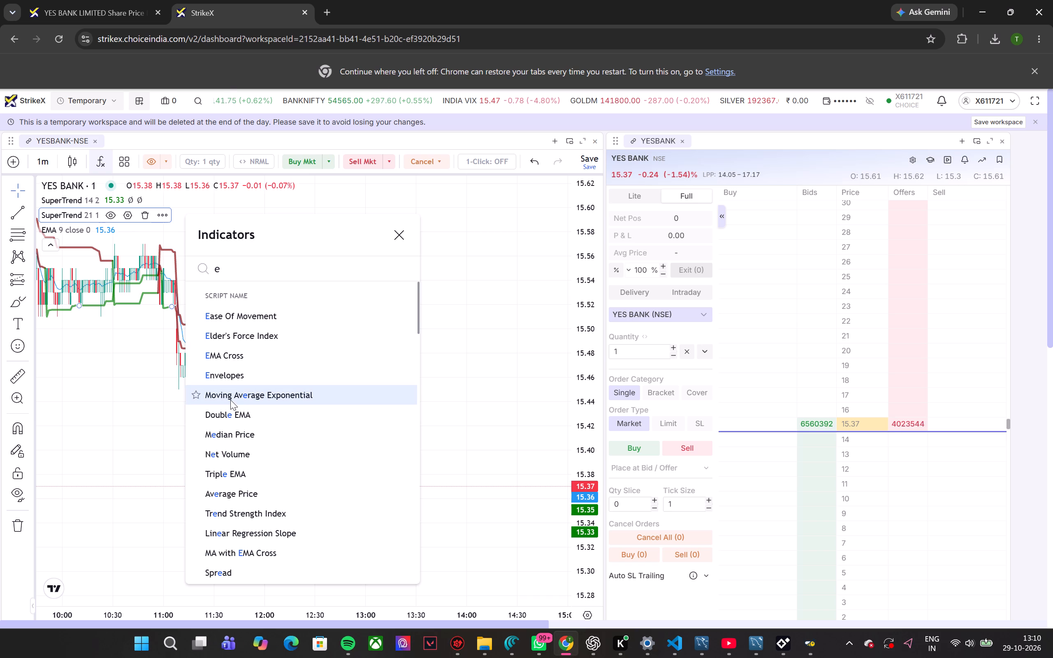
click(236, 400)
click(408, 231)
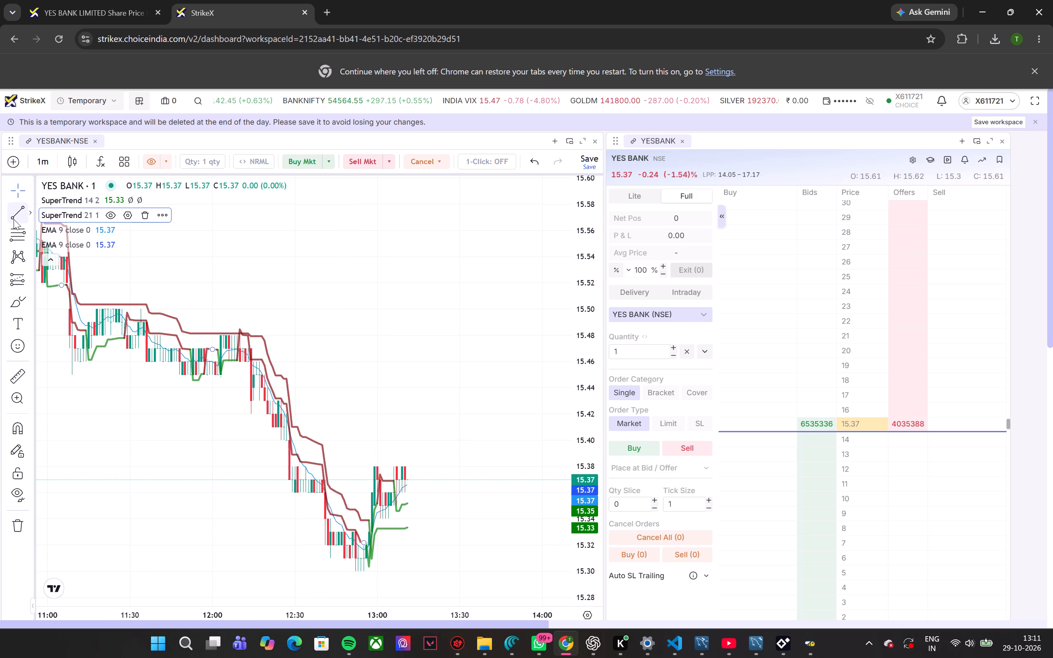
Look at the chart's indicator template options and close them again.
click(122, 168)
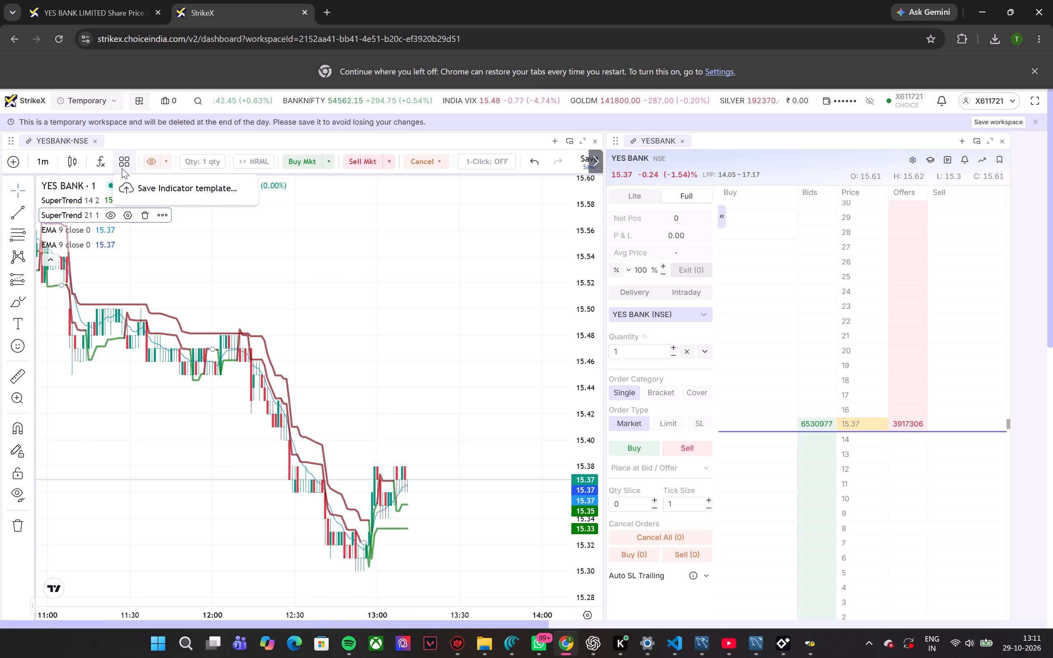
click(122, 168)
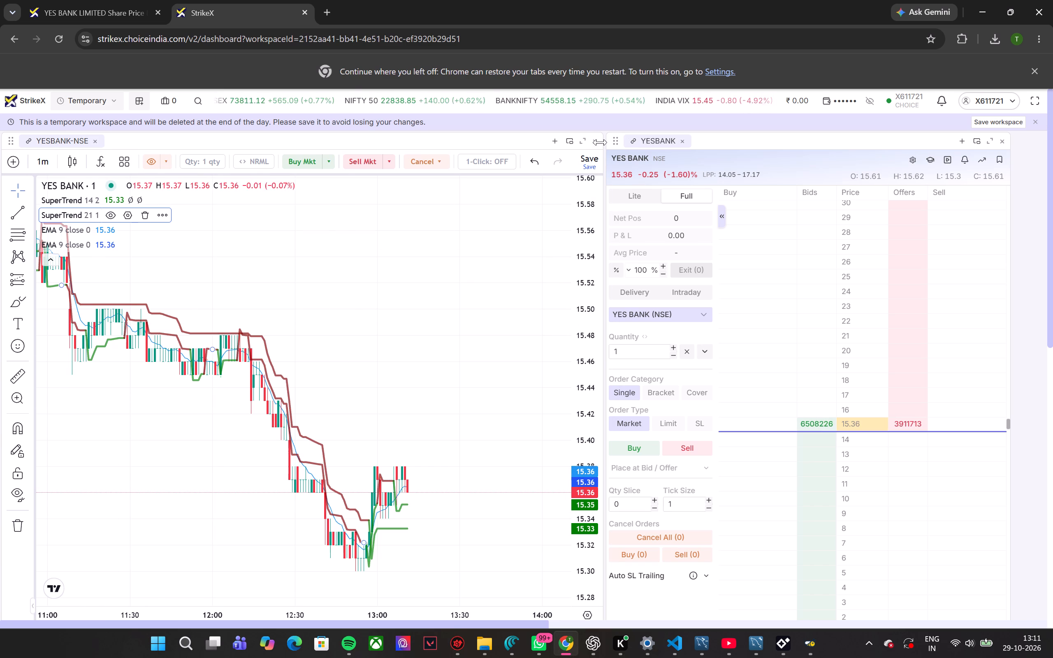
Maximize the Yes Bank chart to fill the whole workspace.
click(582, 143)
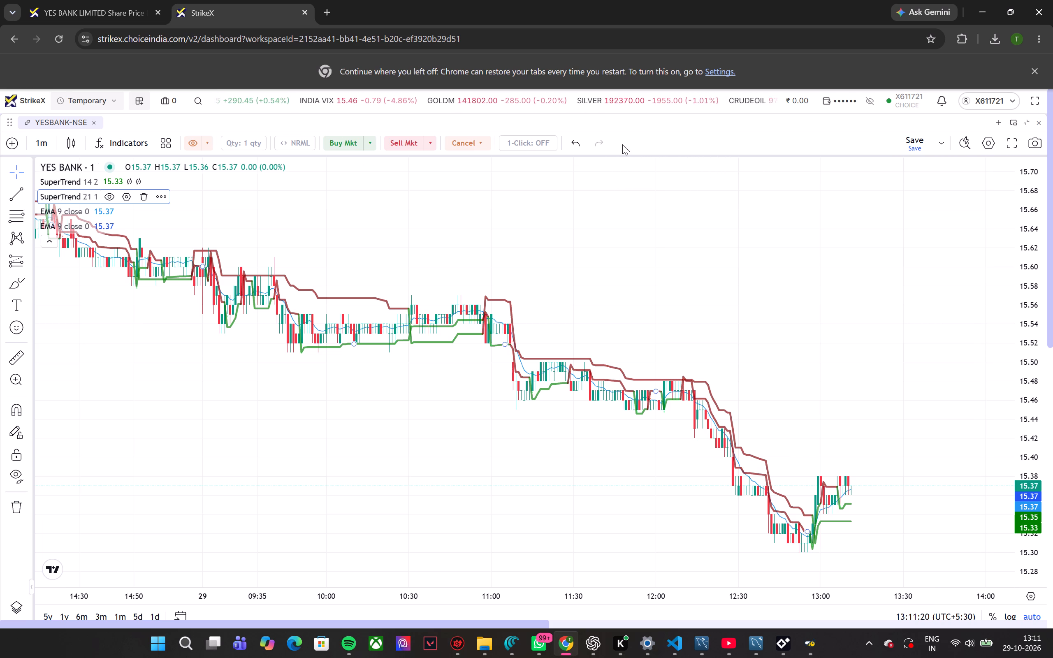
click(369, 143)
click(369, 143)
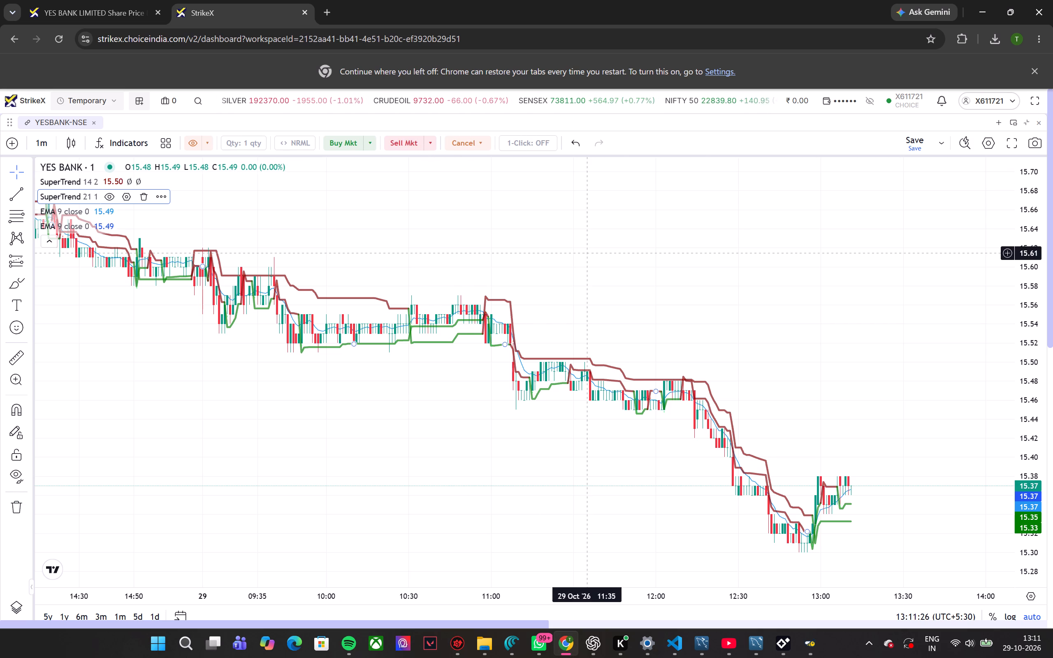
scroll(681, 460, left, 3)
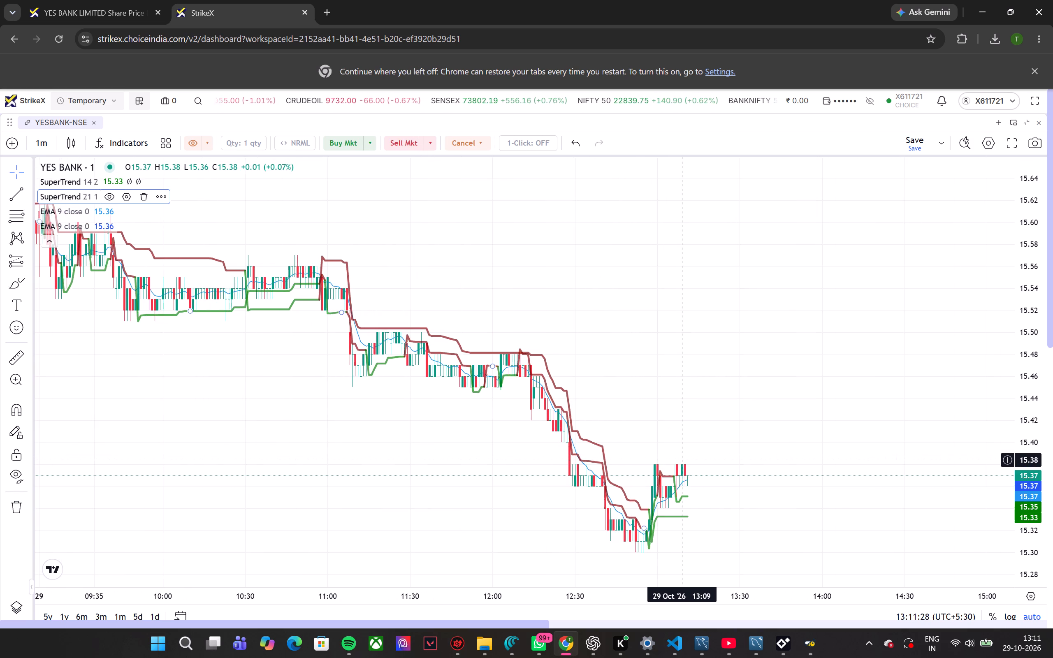
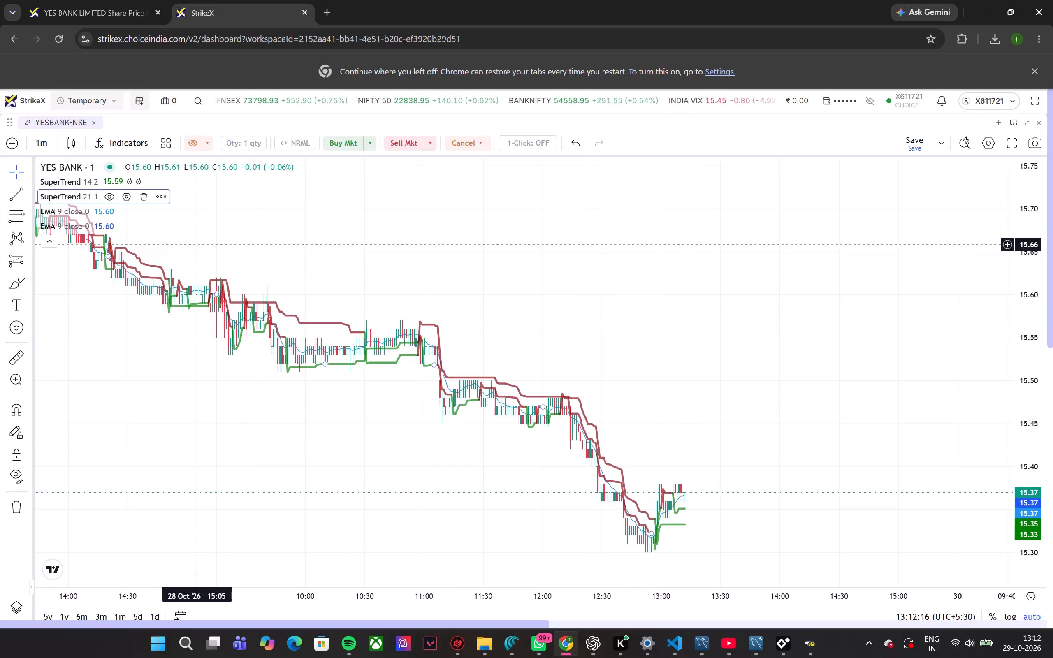
Open the first EMA indicator's input settings on the Yes Bank chart and clear its length for a new value.
click(74, 209)
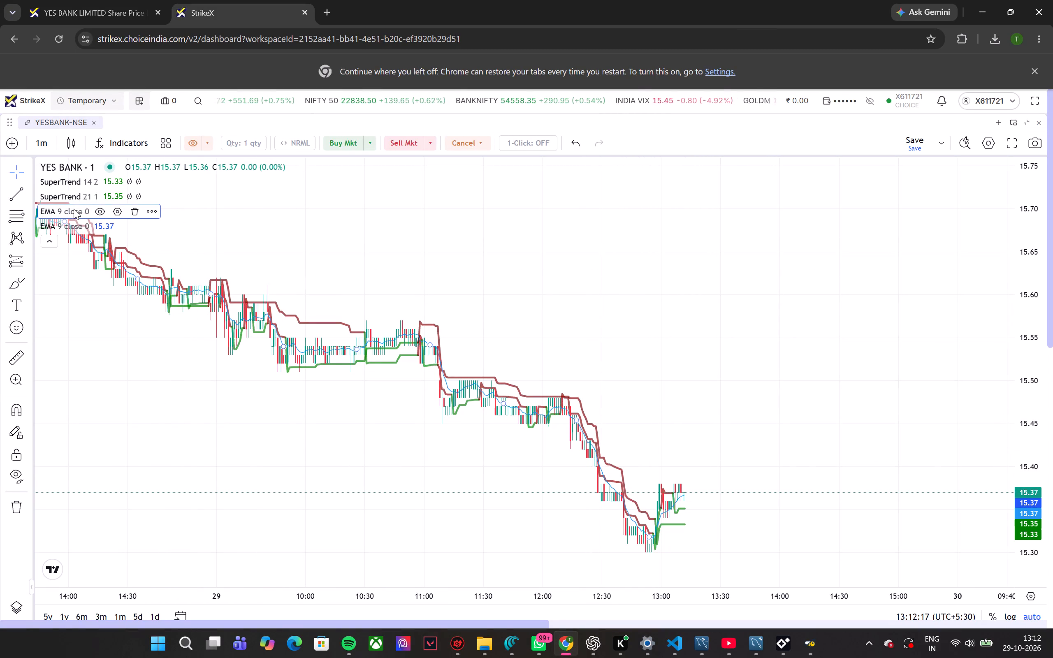
click(114, 216)
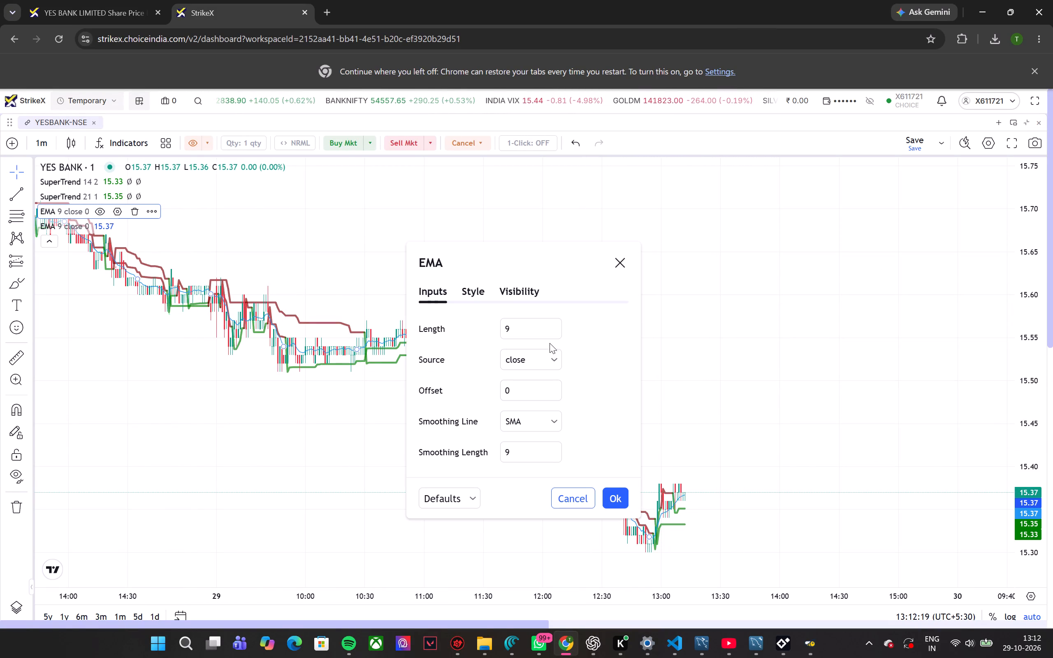
click(517, 334)
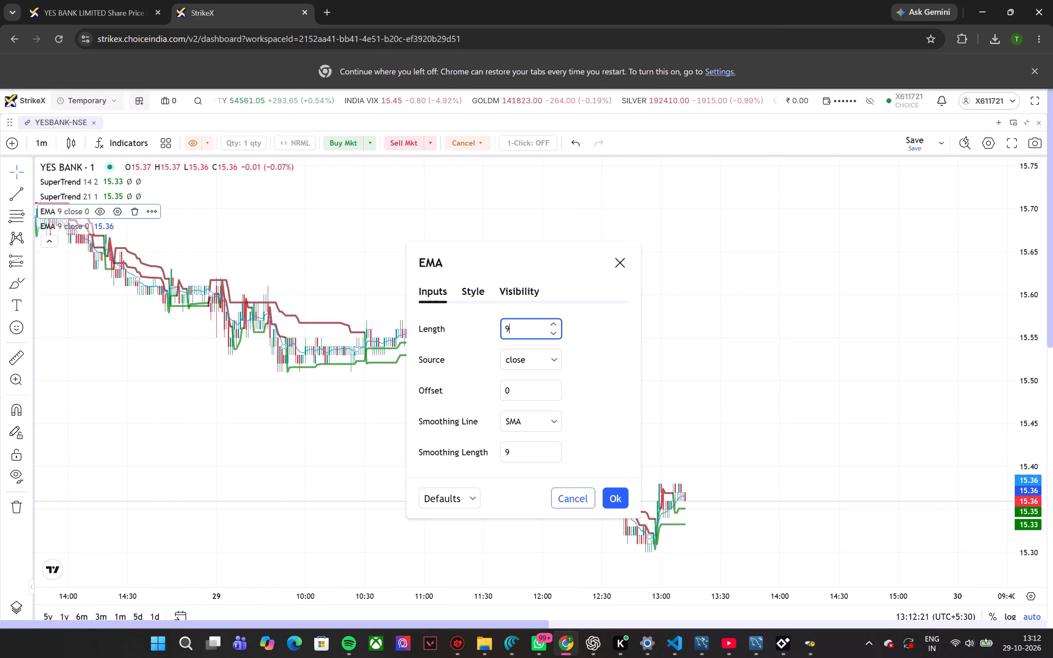
key(BackSpace)
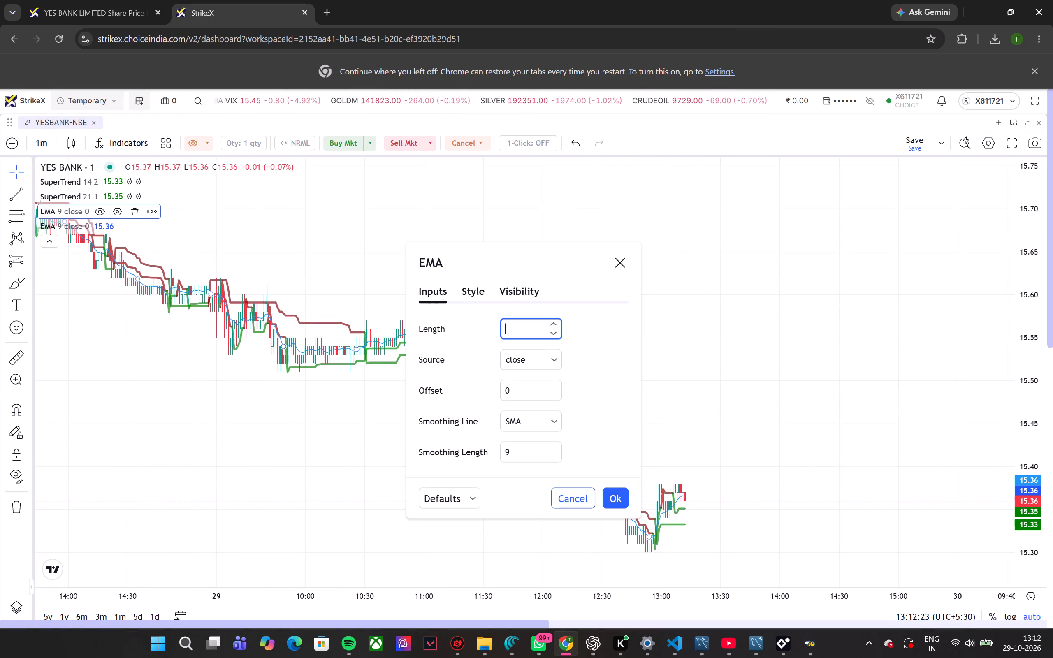
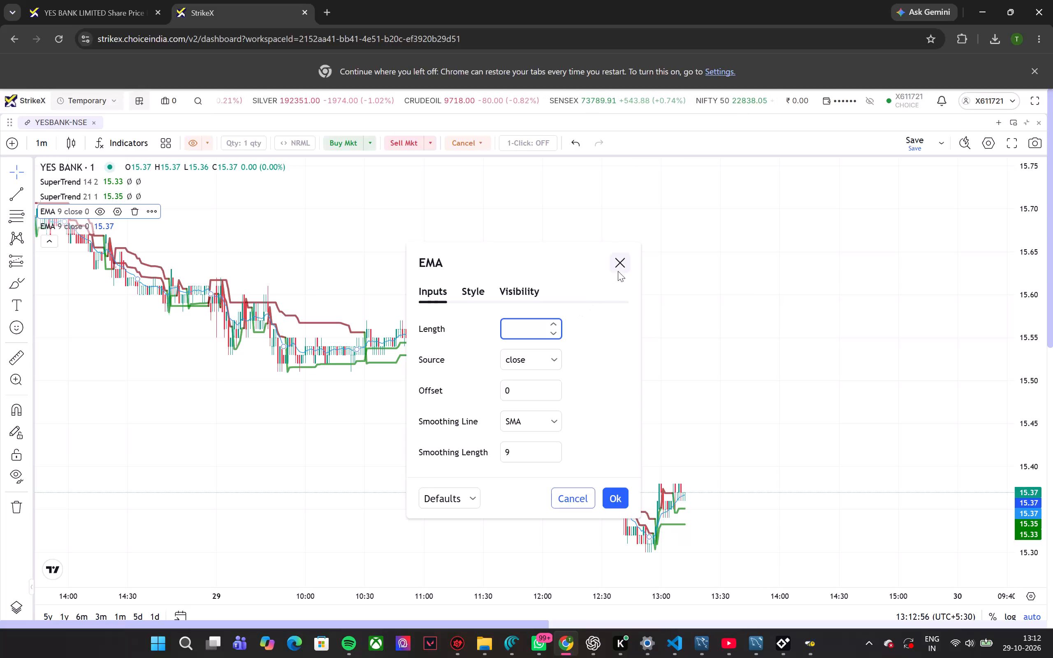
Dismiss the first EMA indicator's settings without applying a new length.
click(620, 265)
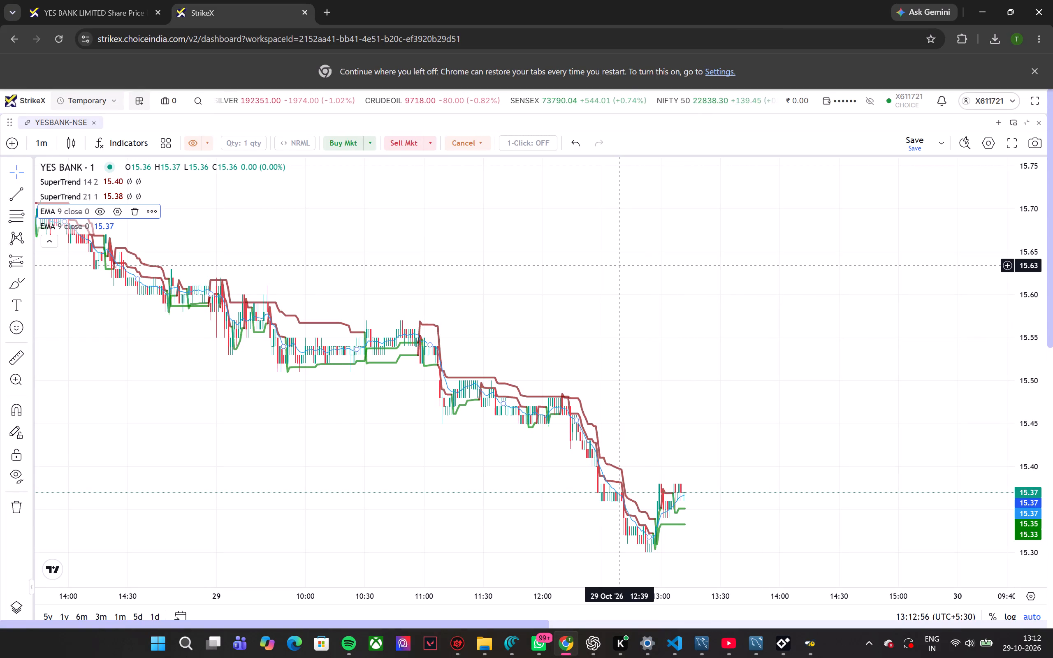
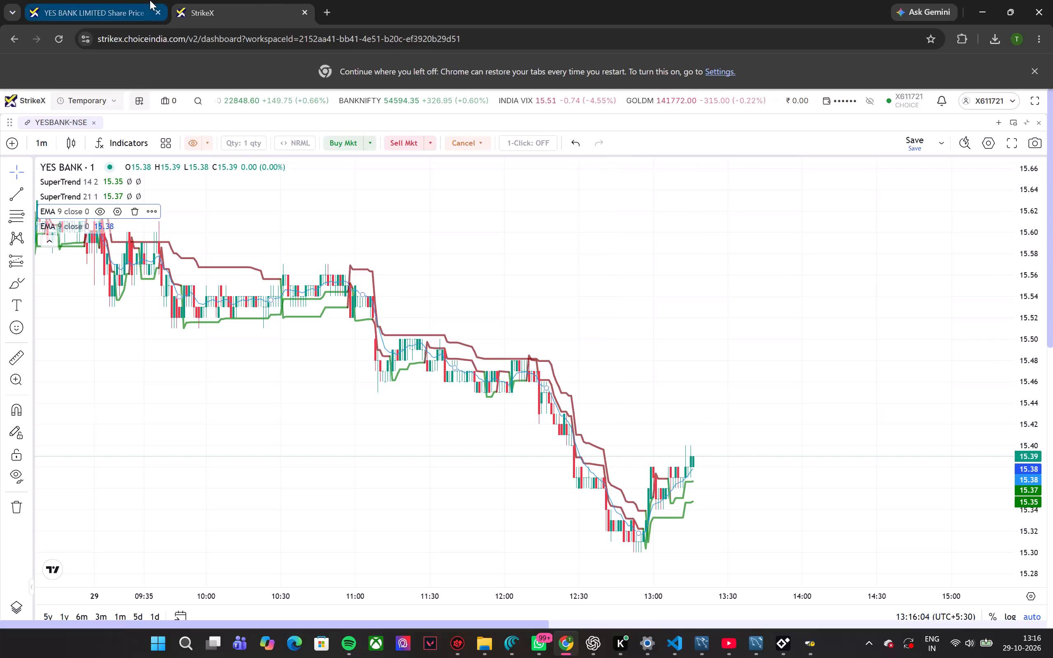
Open a buy order for Yes Bank Limited on Choice FinX without applying Smart Price Selection, and choose the Intraday product.
click(150, 0)
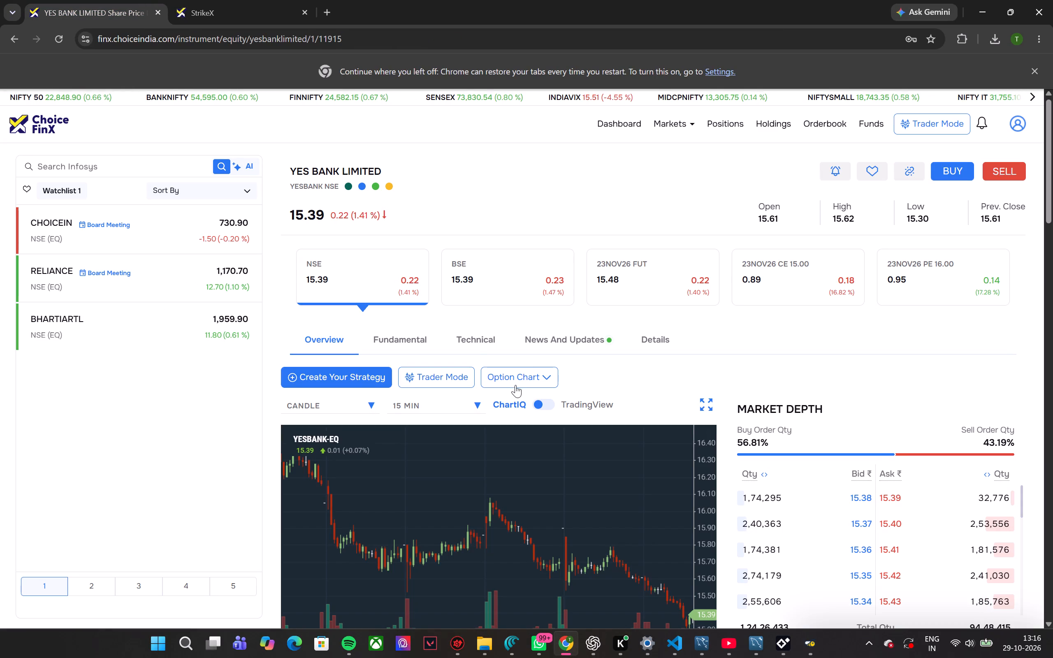
scroll(516, 388, up, 1)
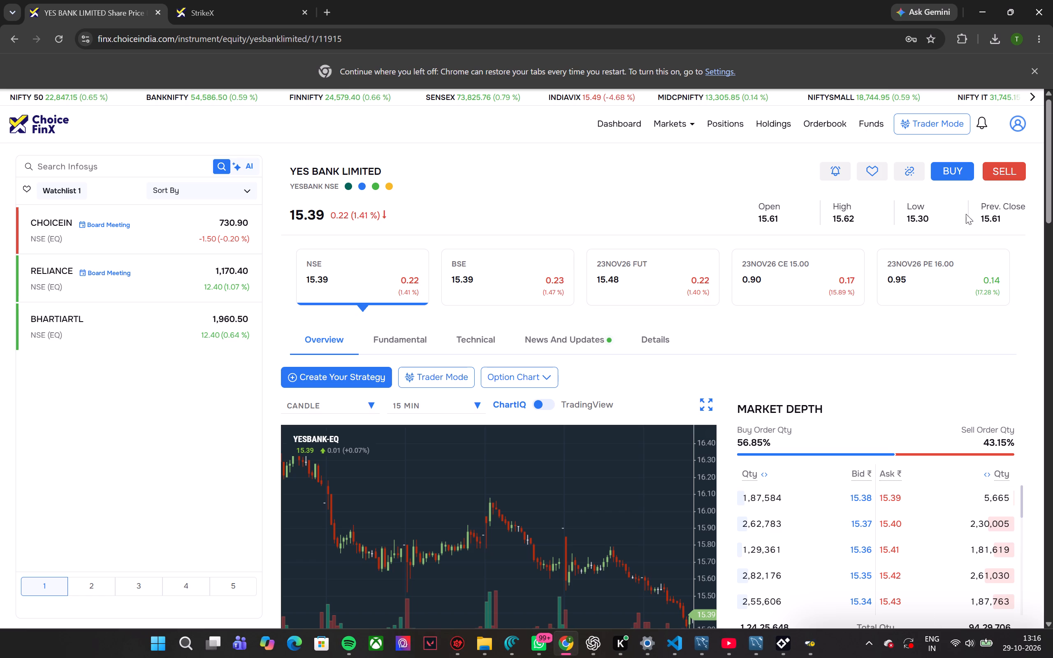
click(953, 178)
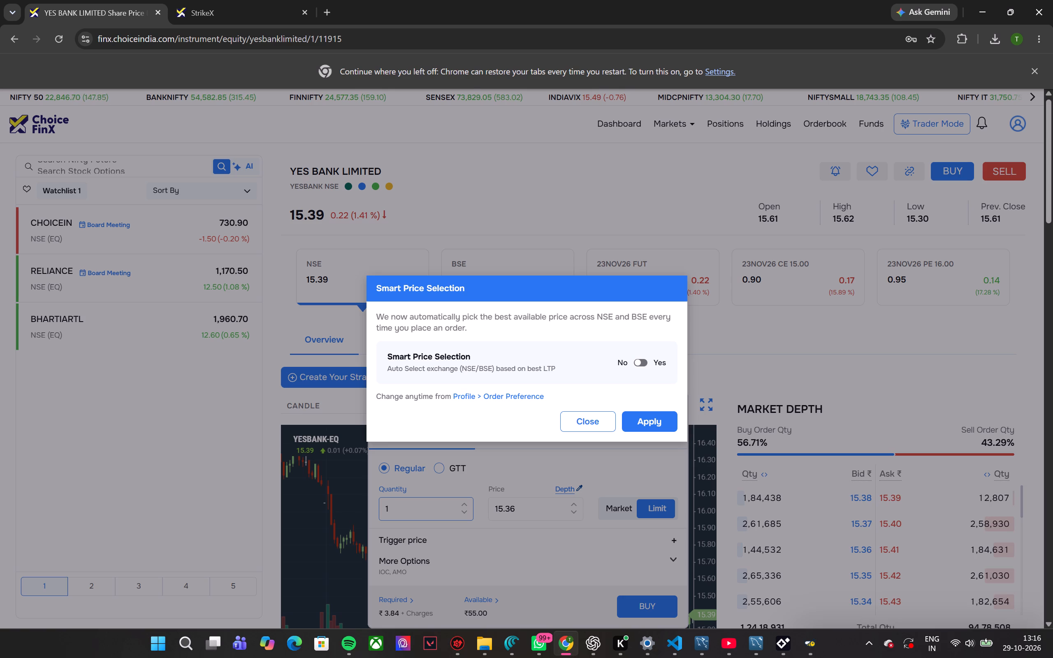
click(576, 420)
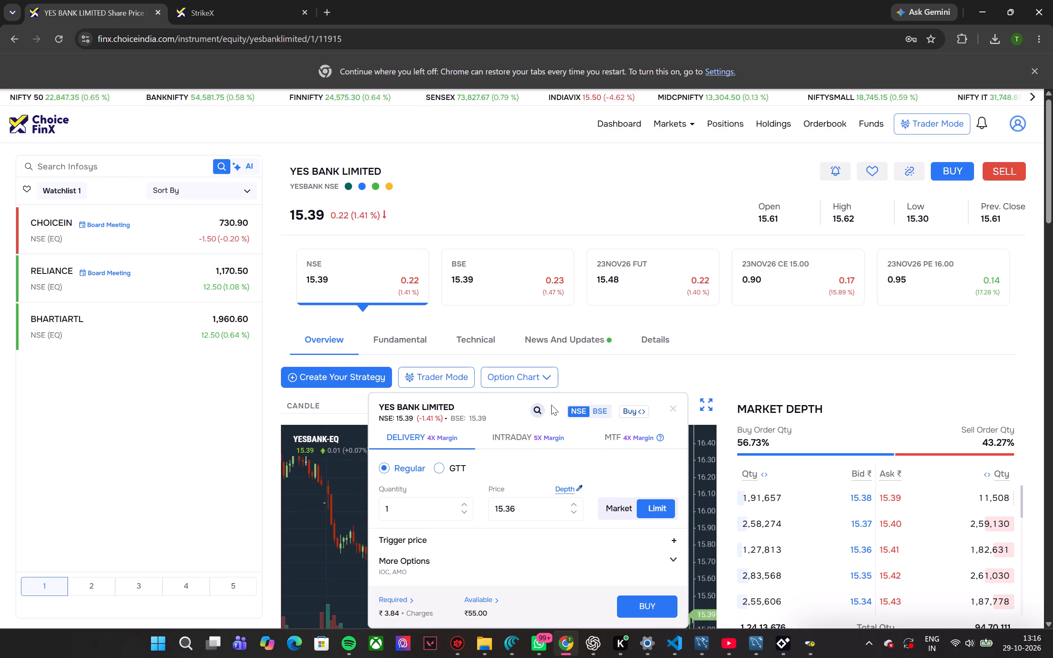
drag(555, 397, 564, 266)
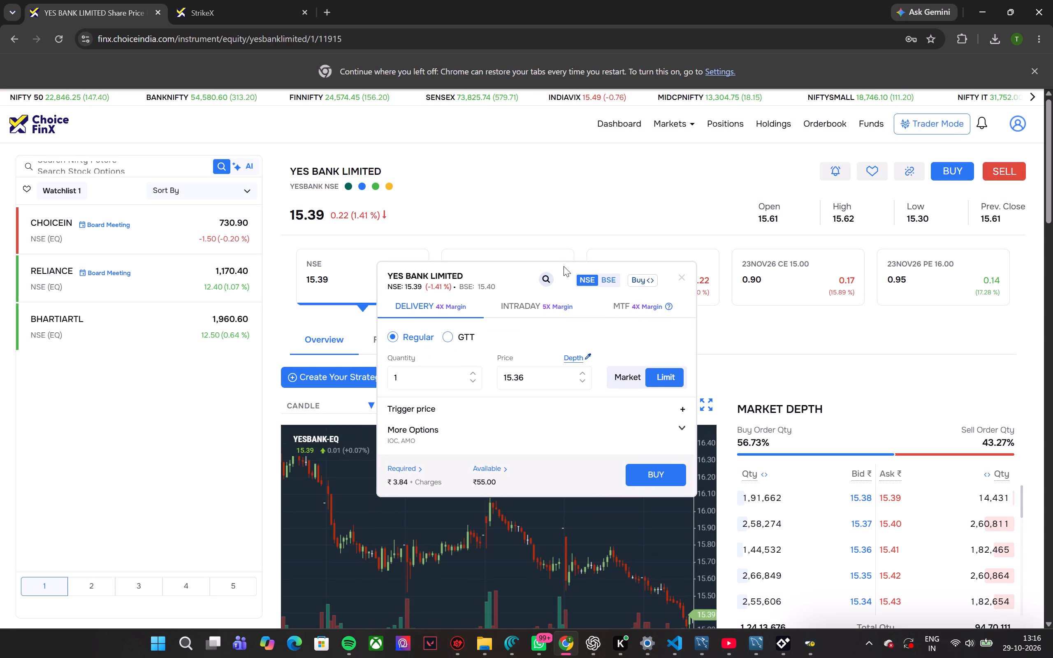
drag(564, 266, 562, 271)
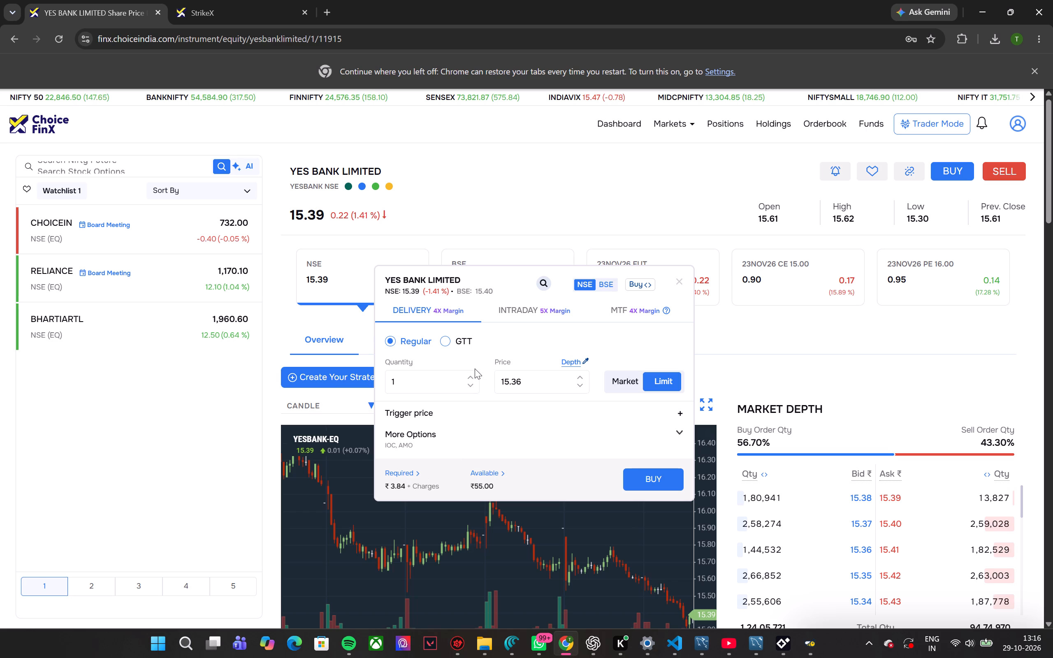
click(518, 306)
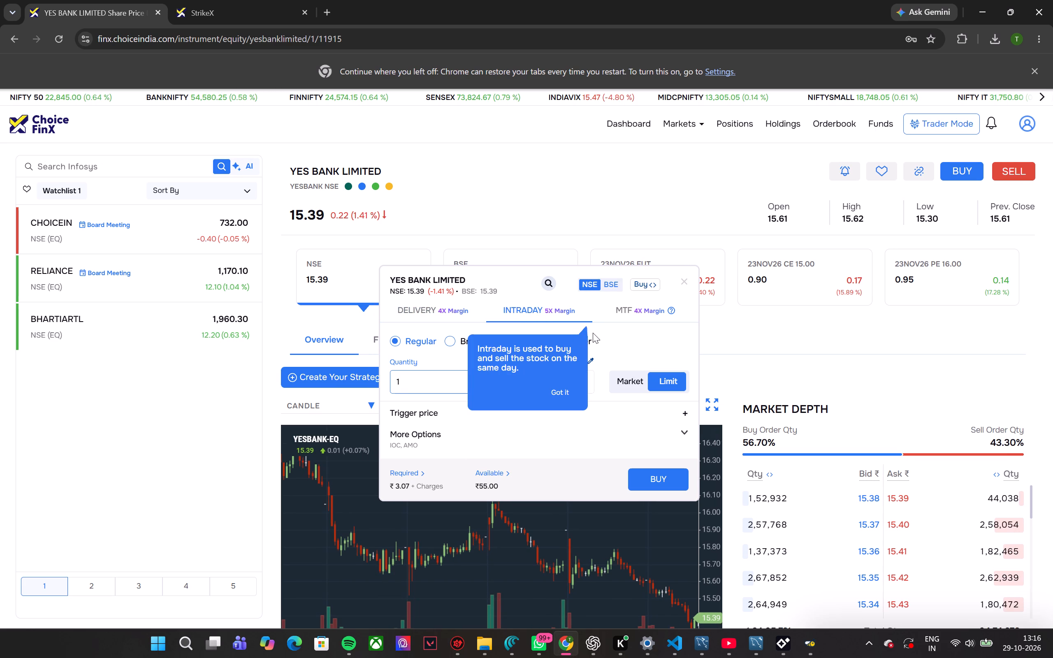
click(593, 333)
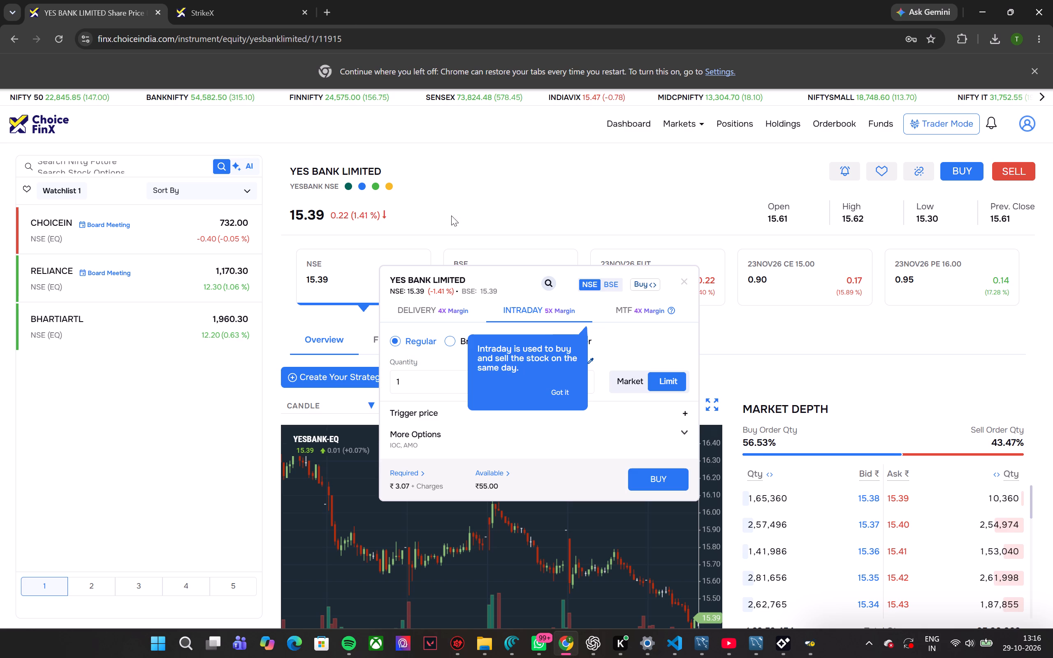
Look at the market and limit buy options on the StrikeX chart, and return to the Choice FinX order window.
click(181, 0)
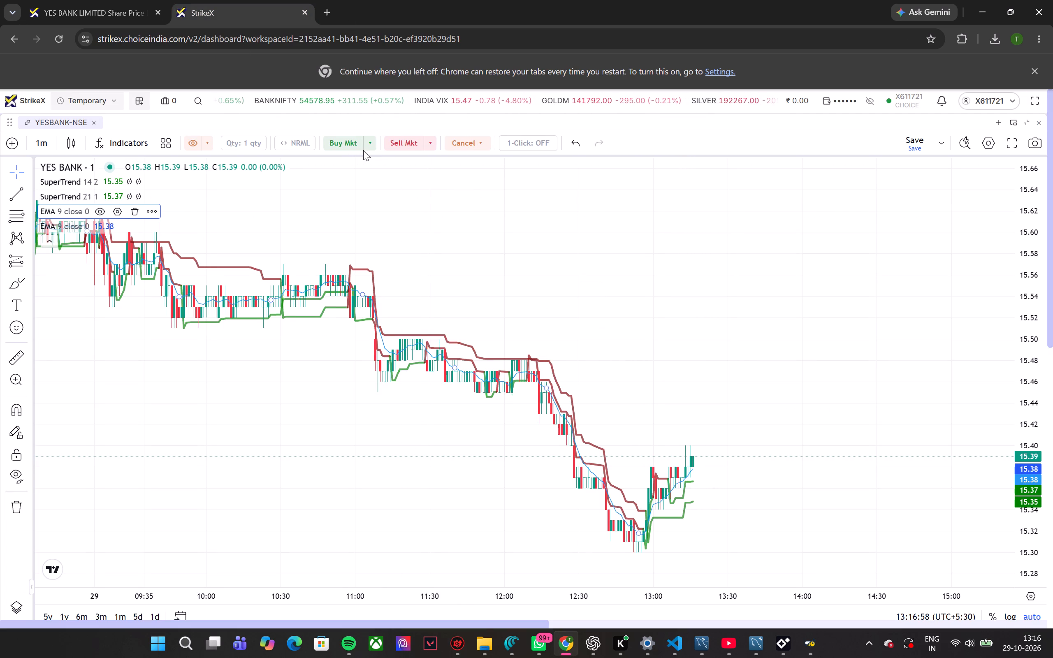
click(369, 150)
click(369, 145)
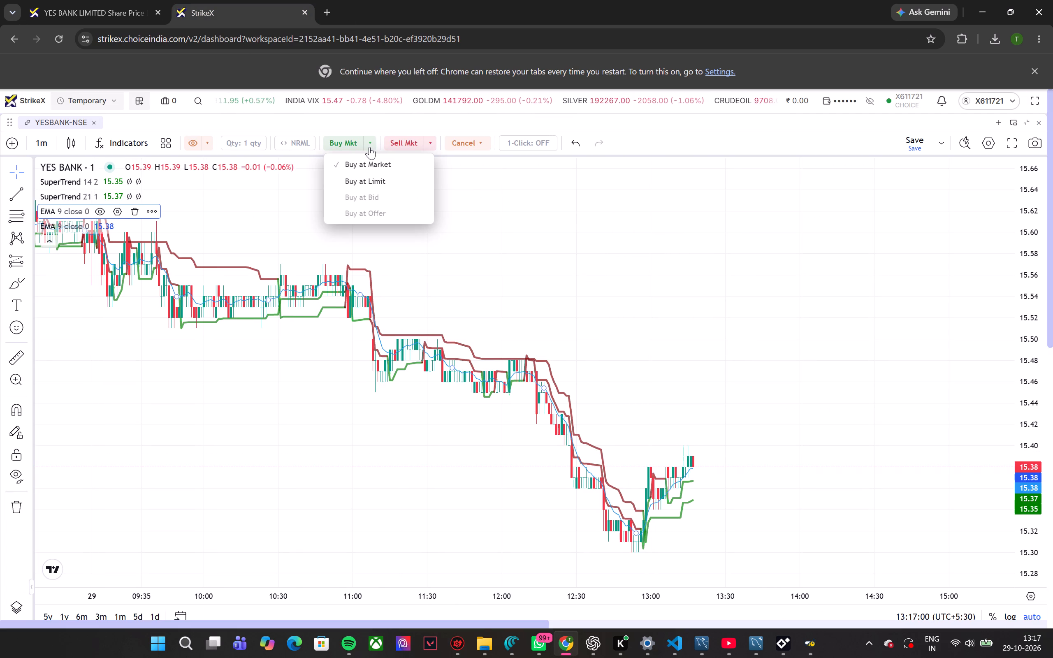
click(369, 147)
click(96, 1)
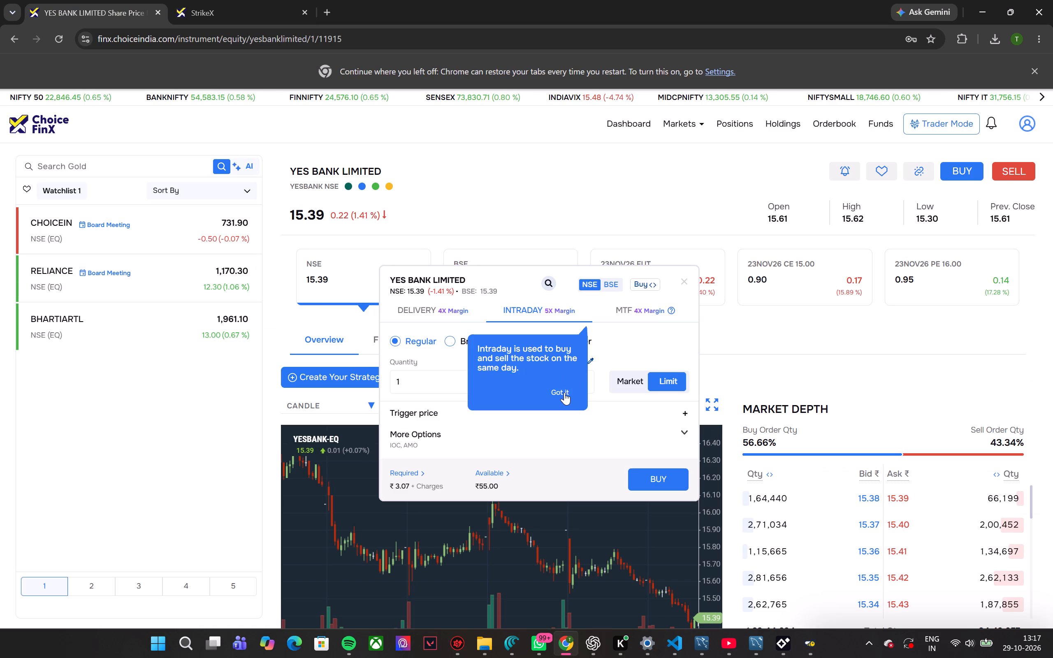
Compare Market and Limit pricing in the intraday Yes Bank buy order, dismissing the tips, and leave it on Limit at 15.39.
click(564, 392)
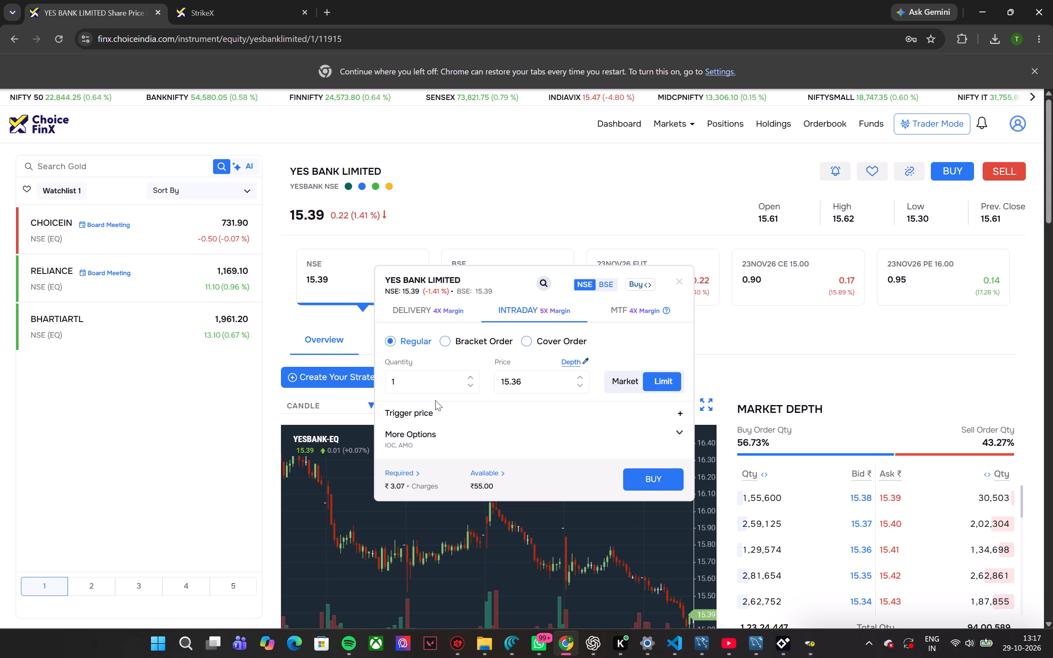
click(629, 388)
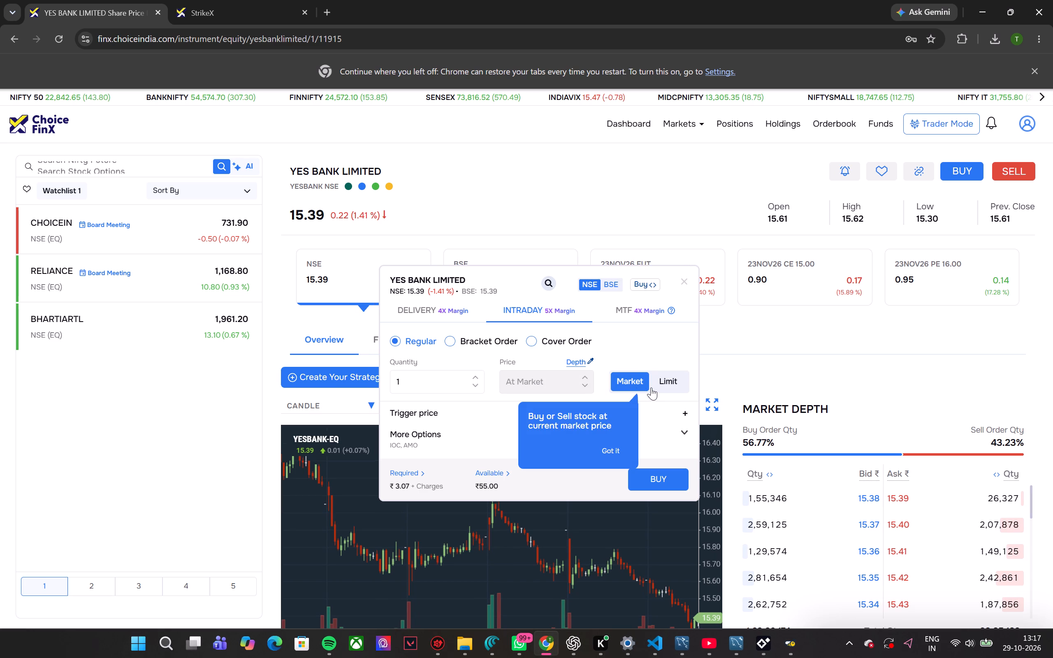
click(656, 387)
click(633, 385)
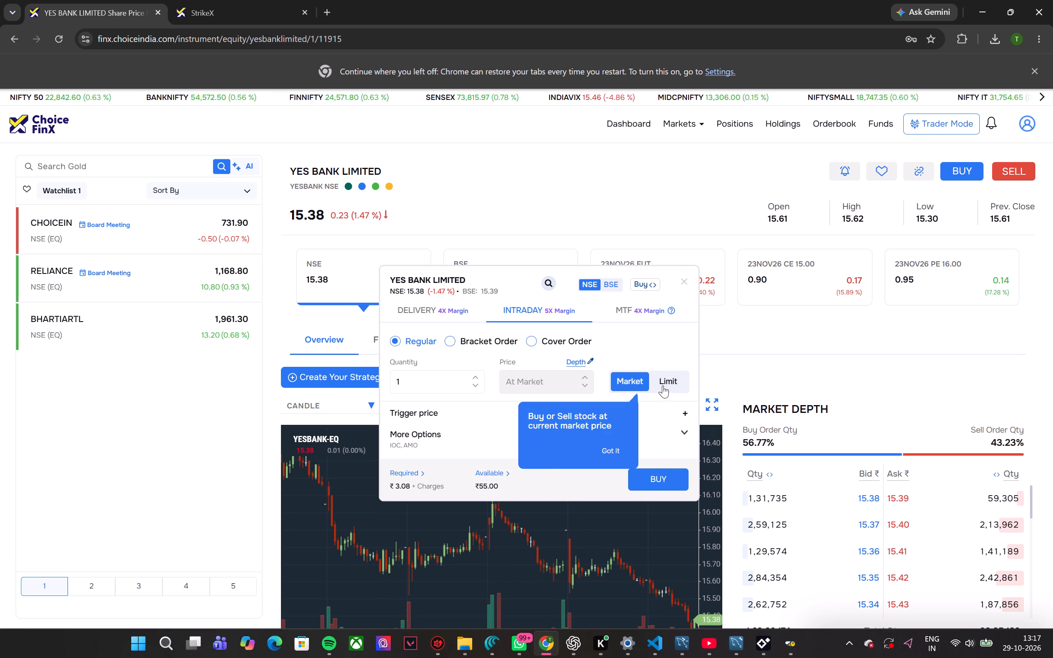
click(663, 386)
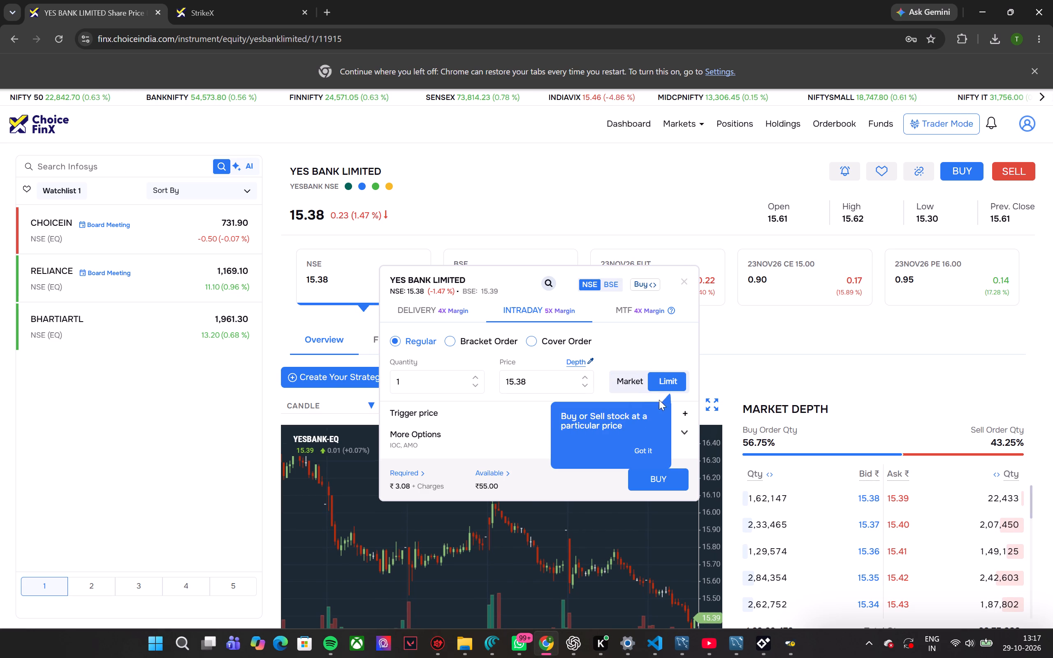
click(645, 451)
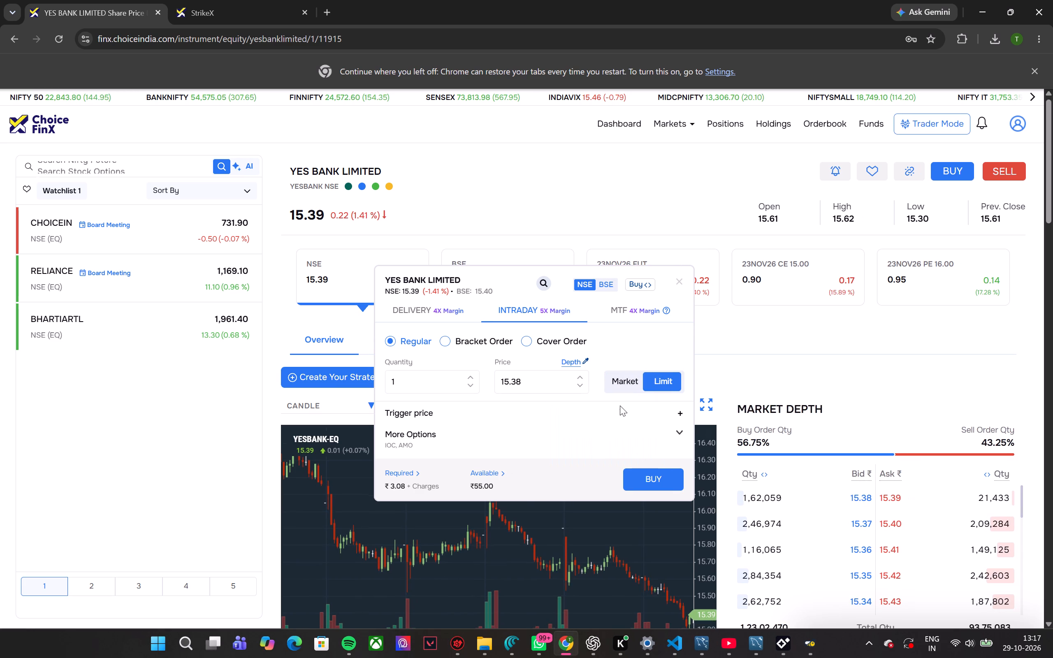
click(622, 386)
click(643, 381)
click(663, 386)
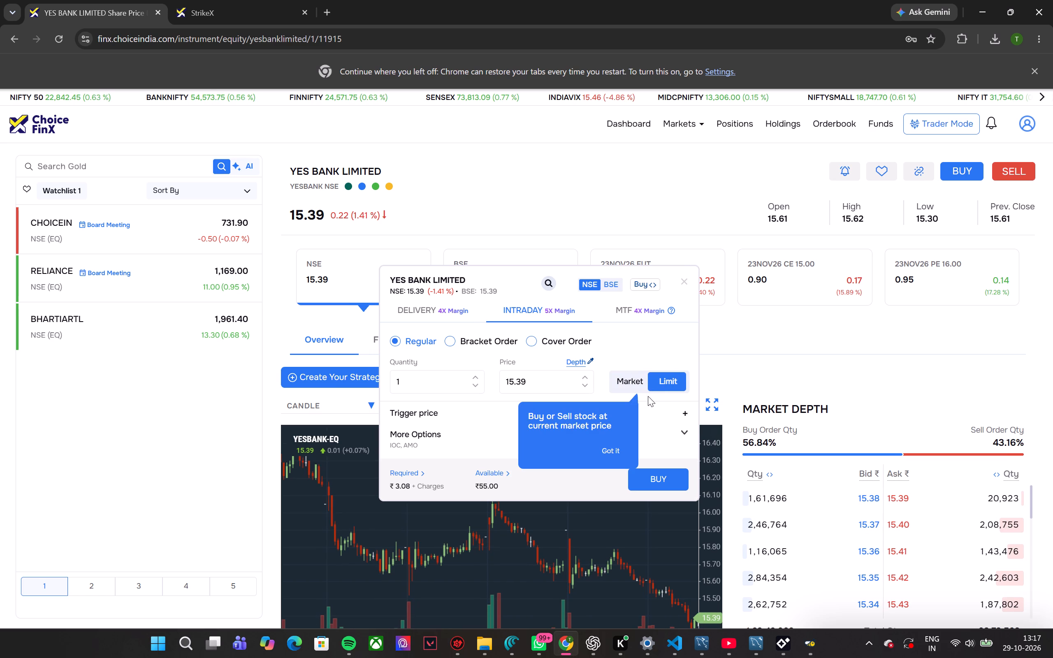
click(634, 383)
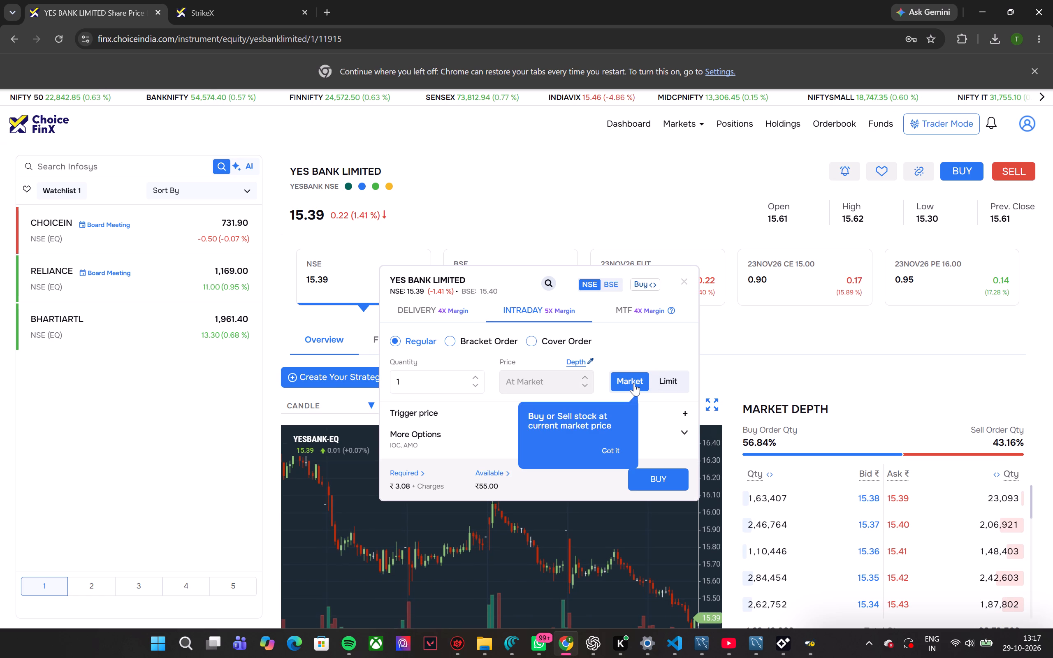
click(618, 445)
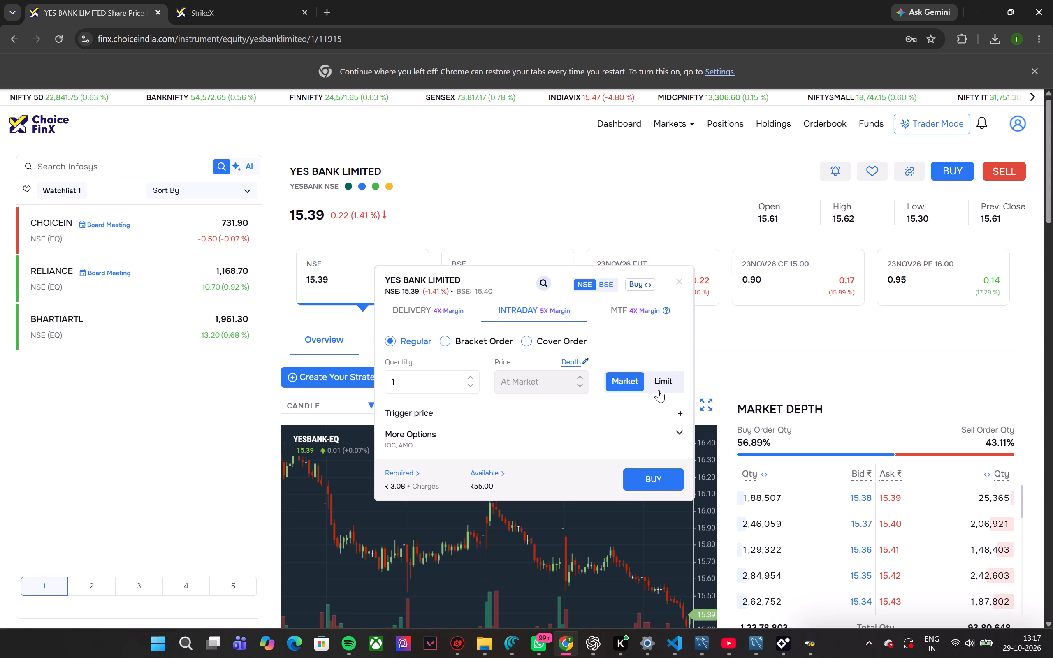
click(661, 386)
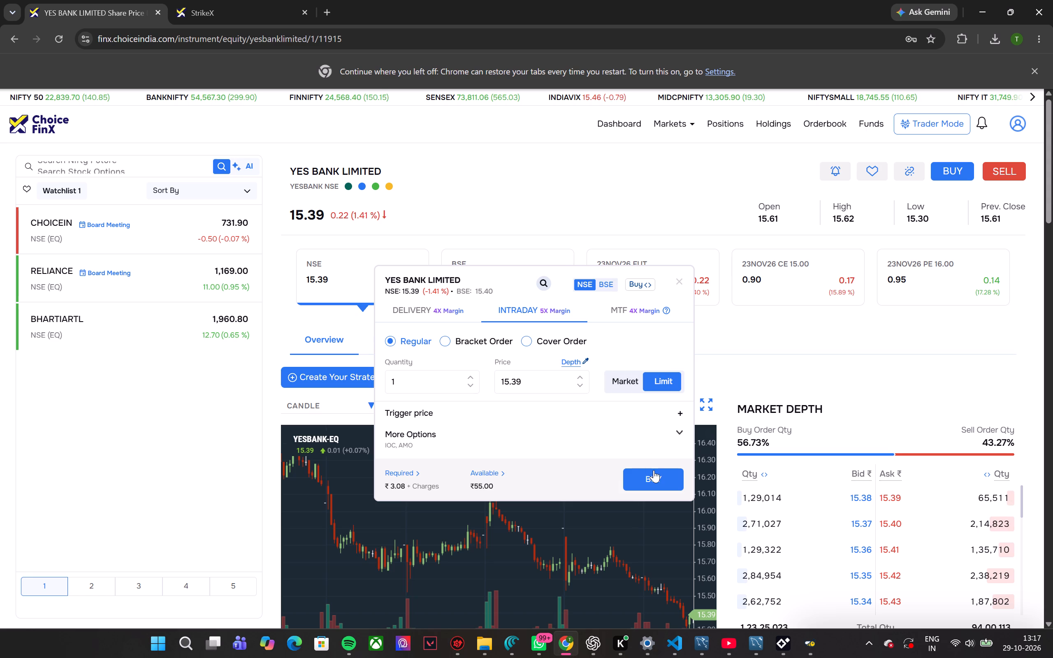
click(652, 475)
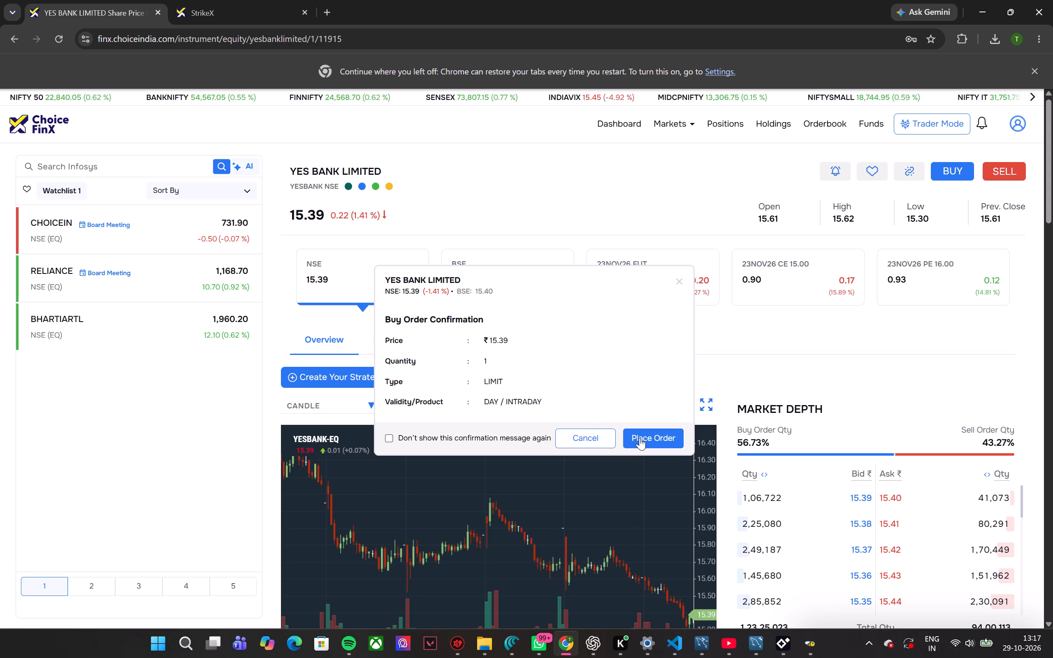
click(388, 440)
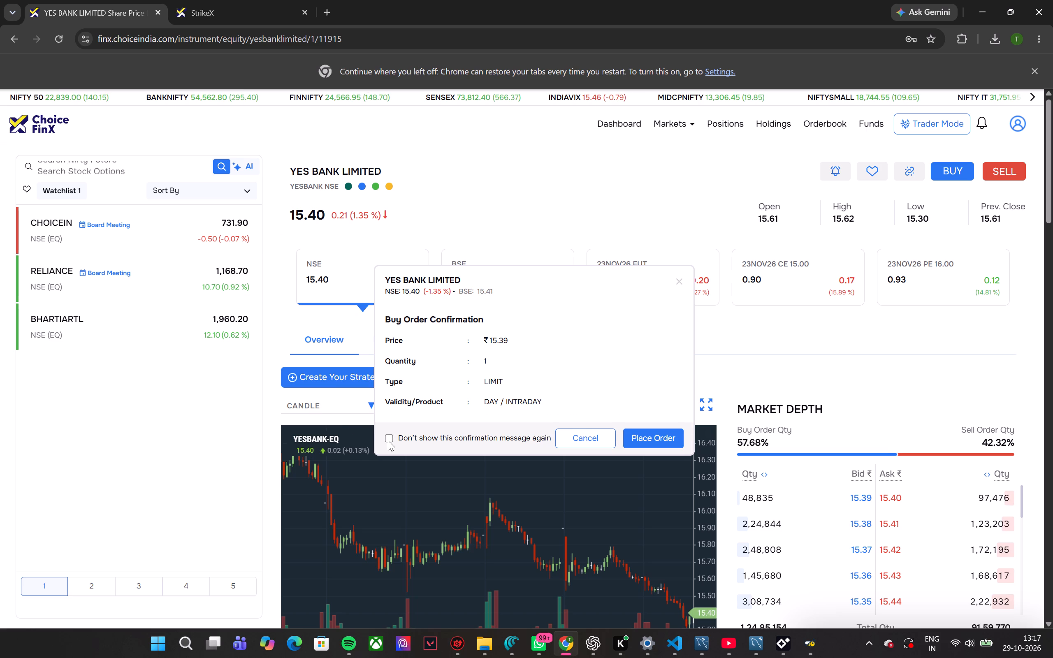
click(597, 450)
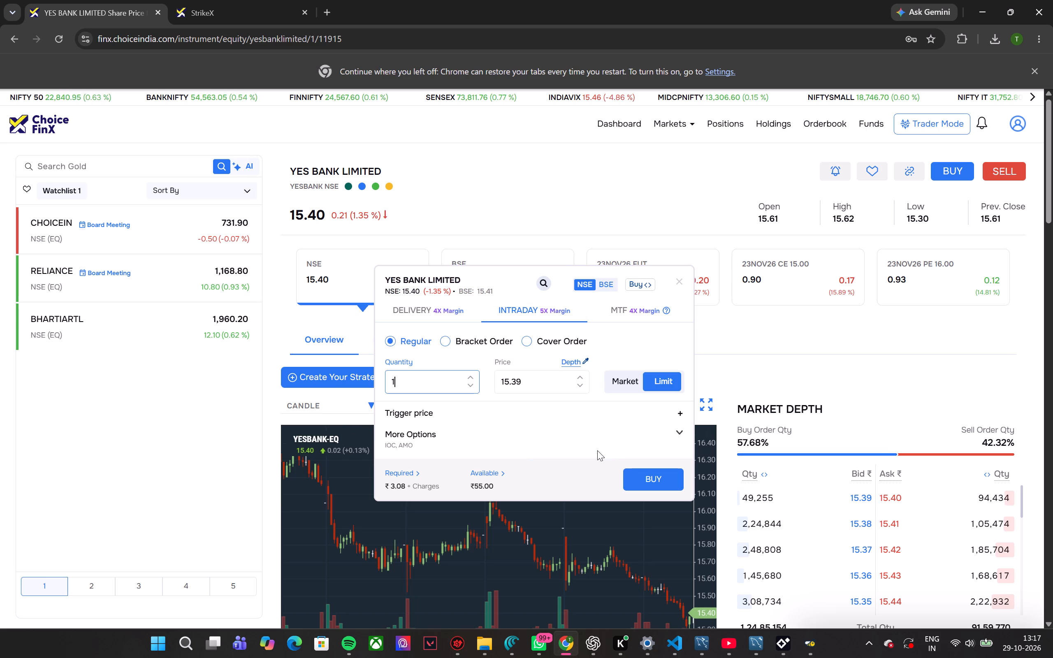
Place a regular intraday limit buy order for 1 Yes Bank share on NSE at 15.39.
click(626, 382)
click(641, 381)
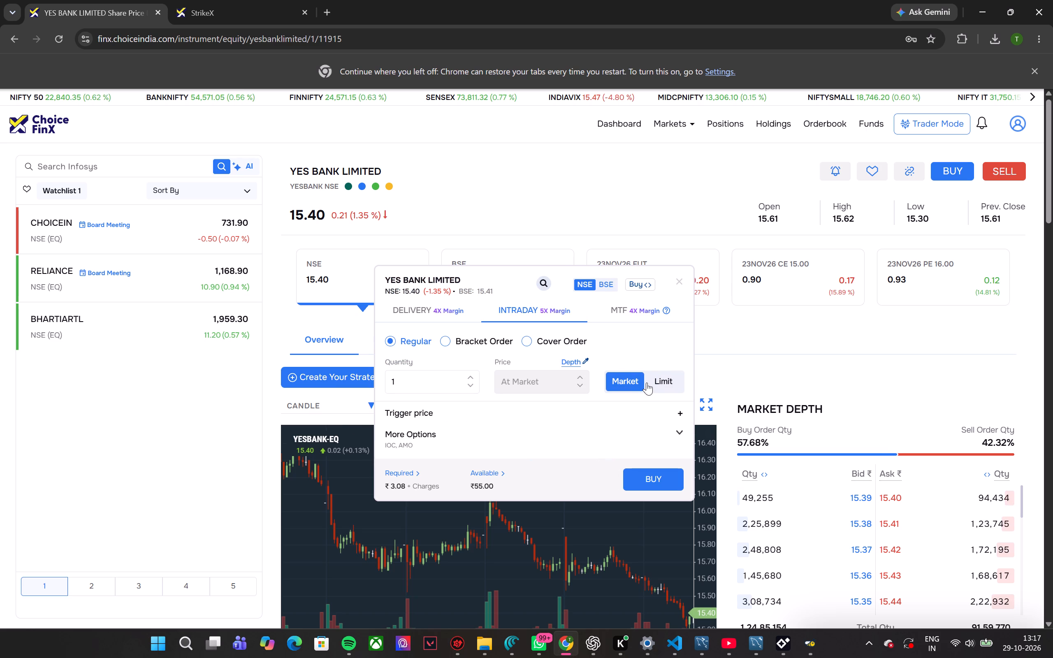
click(646, 381)
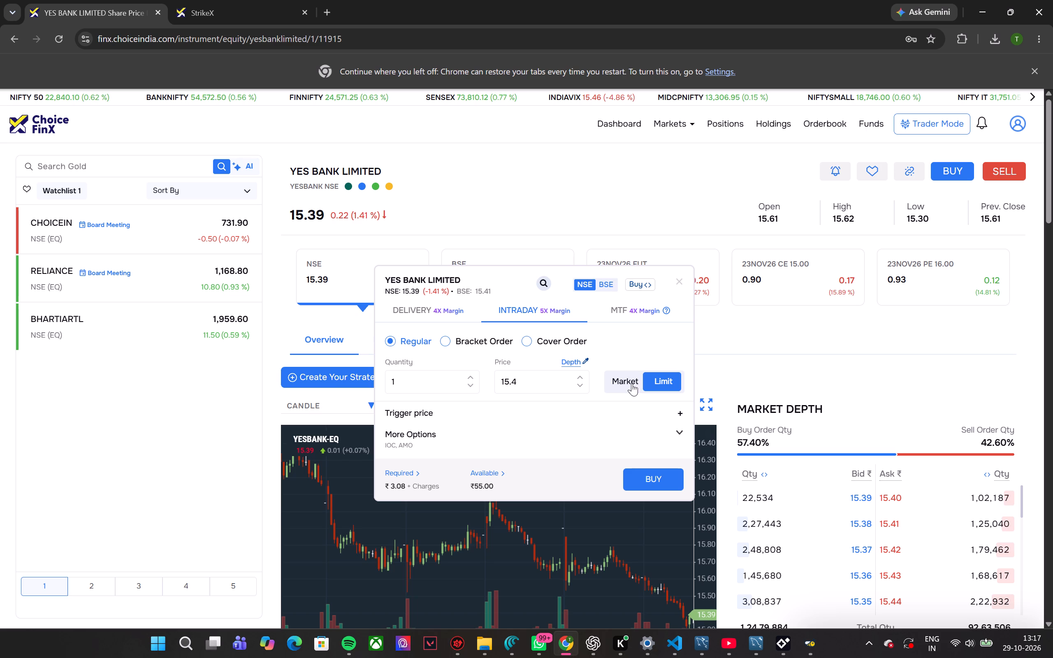
click(662, 382)
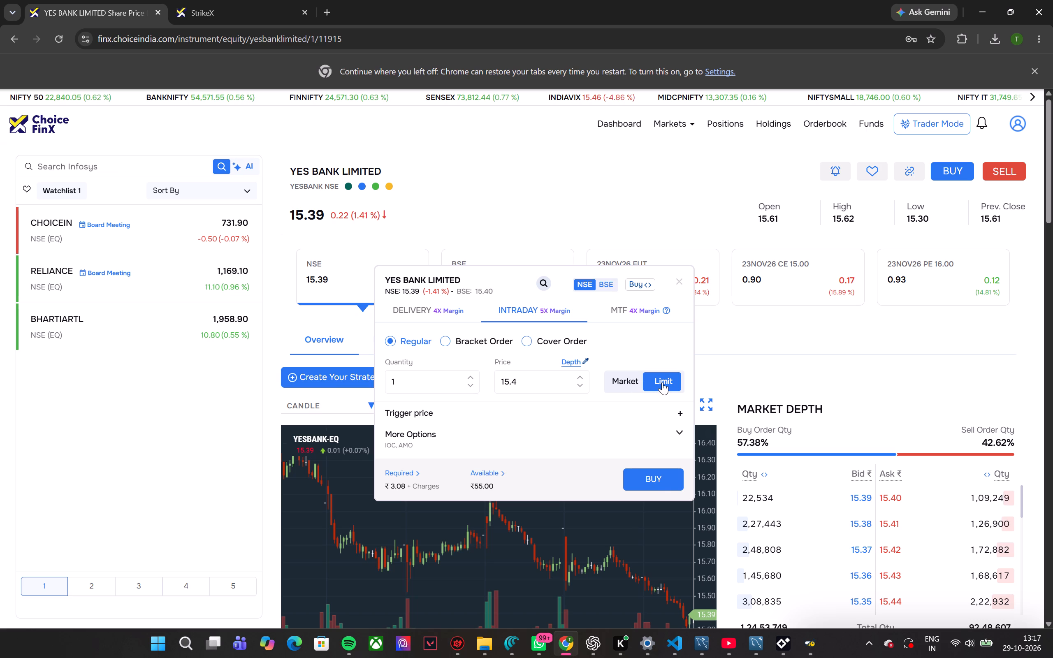
click(658, 485)
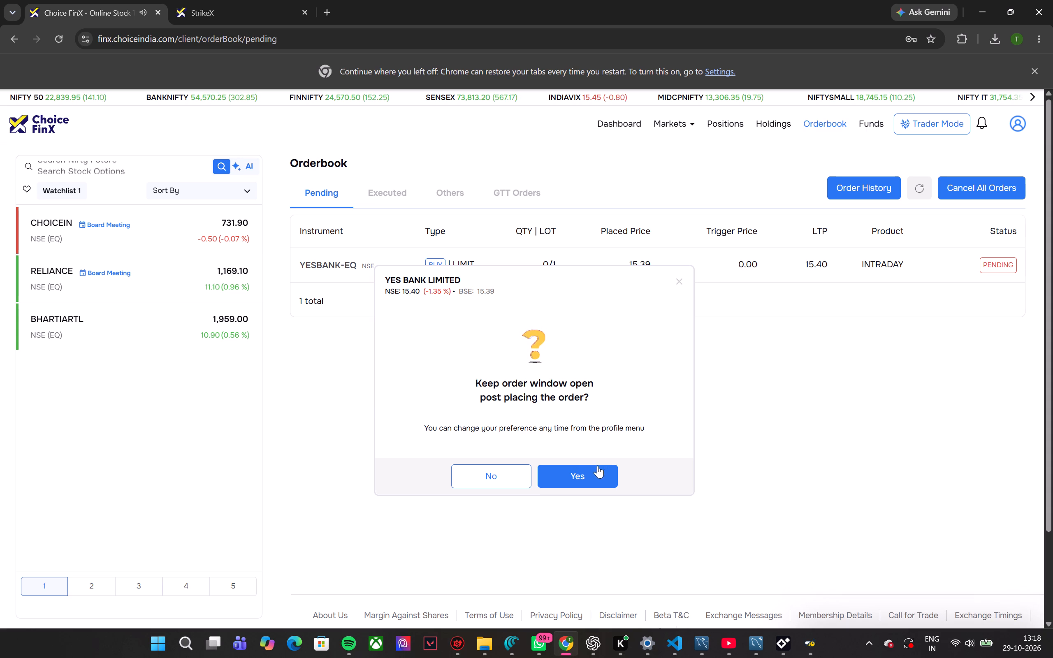
Choose to keep the order window open after placing orders, and close the current Yes Bank order window.
click(548, 480)
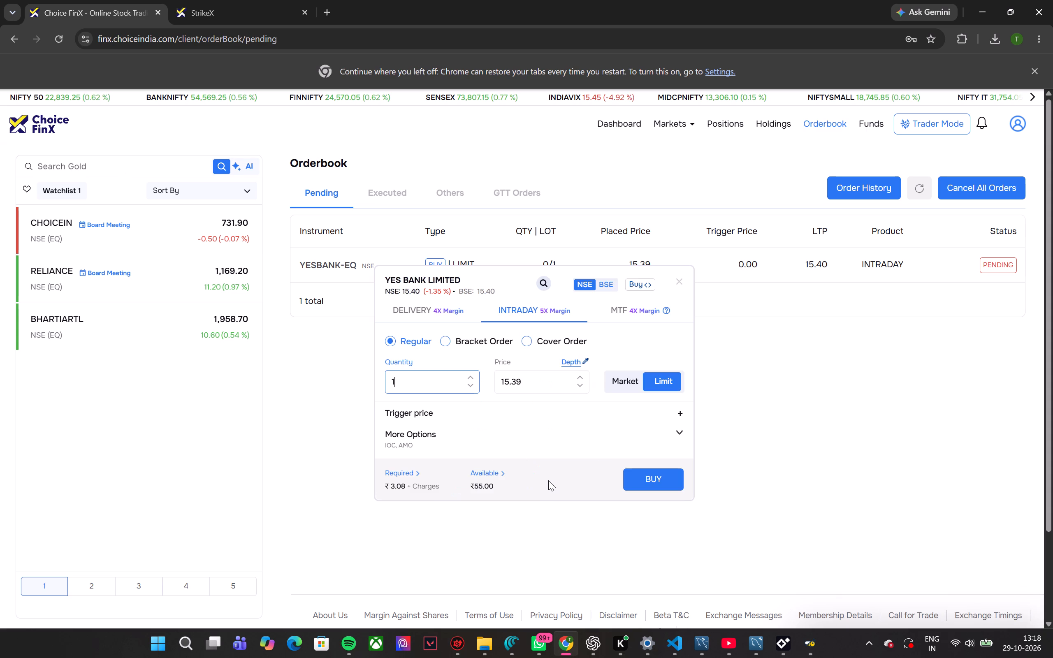
click(680, 284)
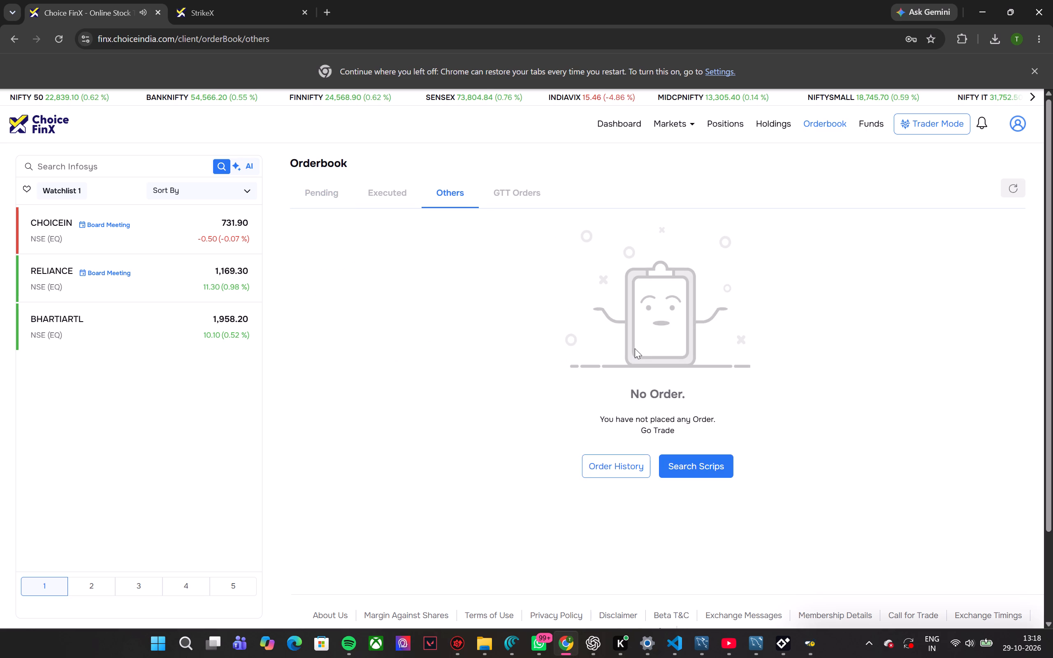
Check the orderbook's pending orders, and the Net Worth, Stocks & ETF and Mutual Funds sections of the holdings.
click(319, 198)
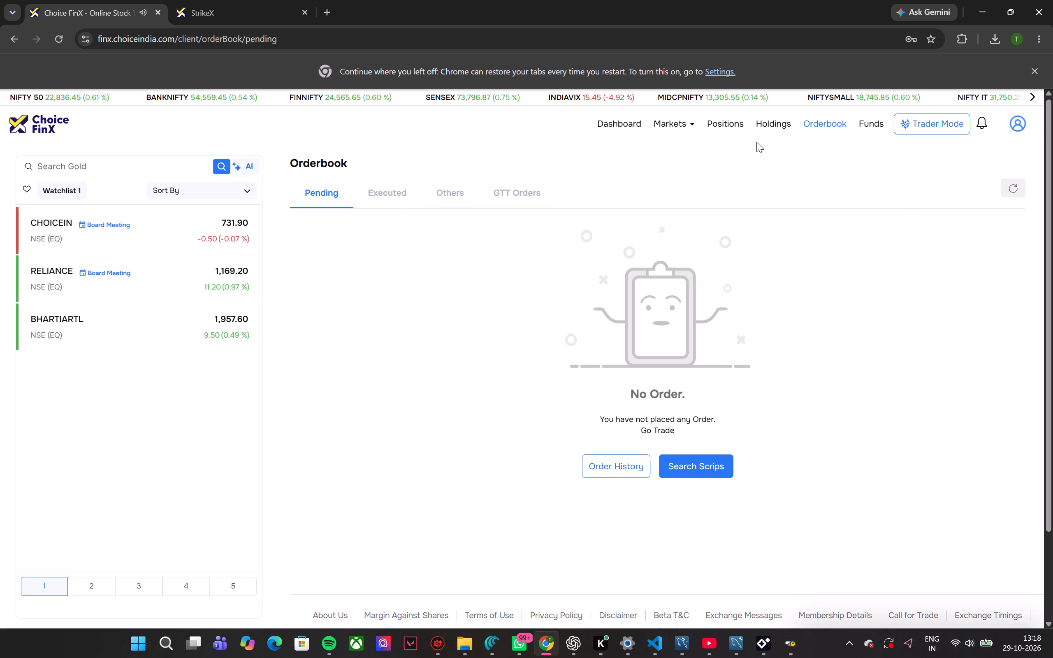
click(762, 125)
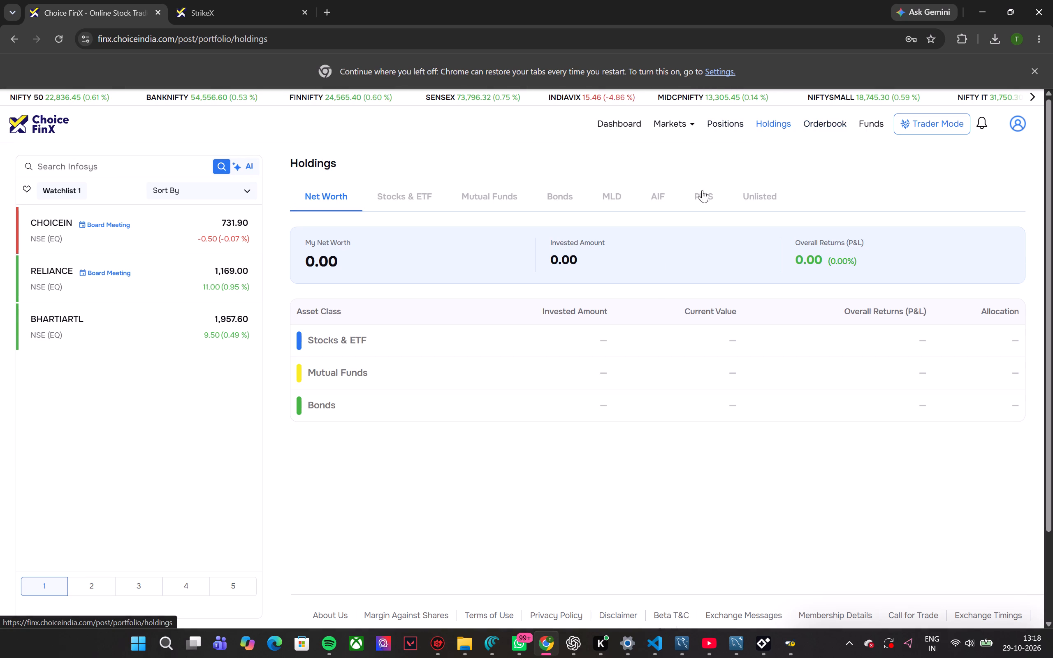
click(409, 195)
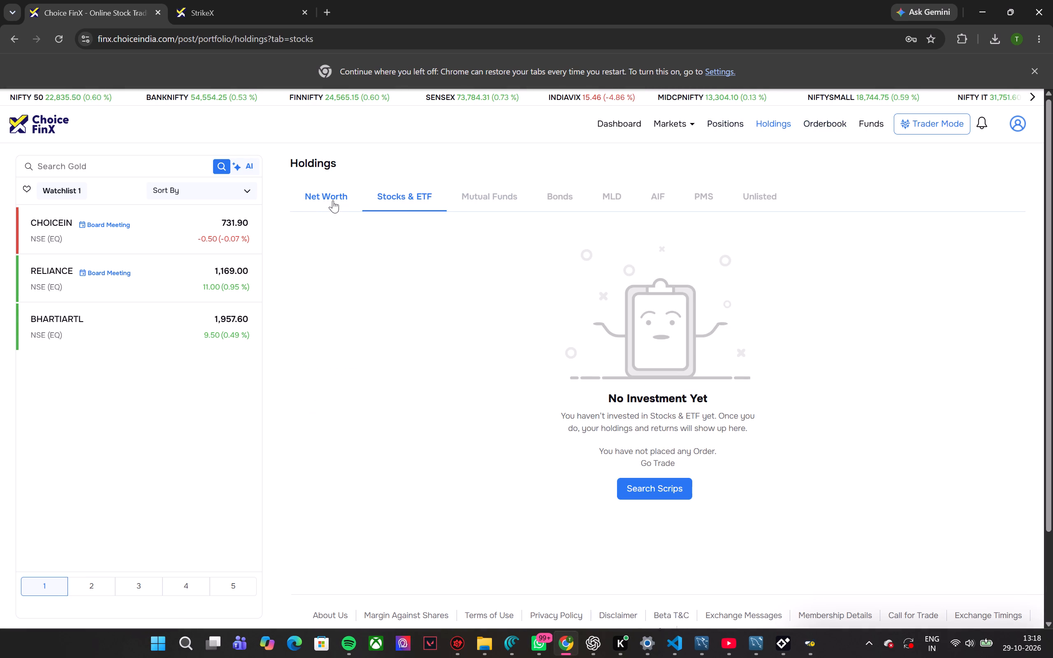
click(333, 200)
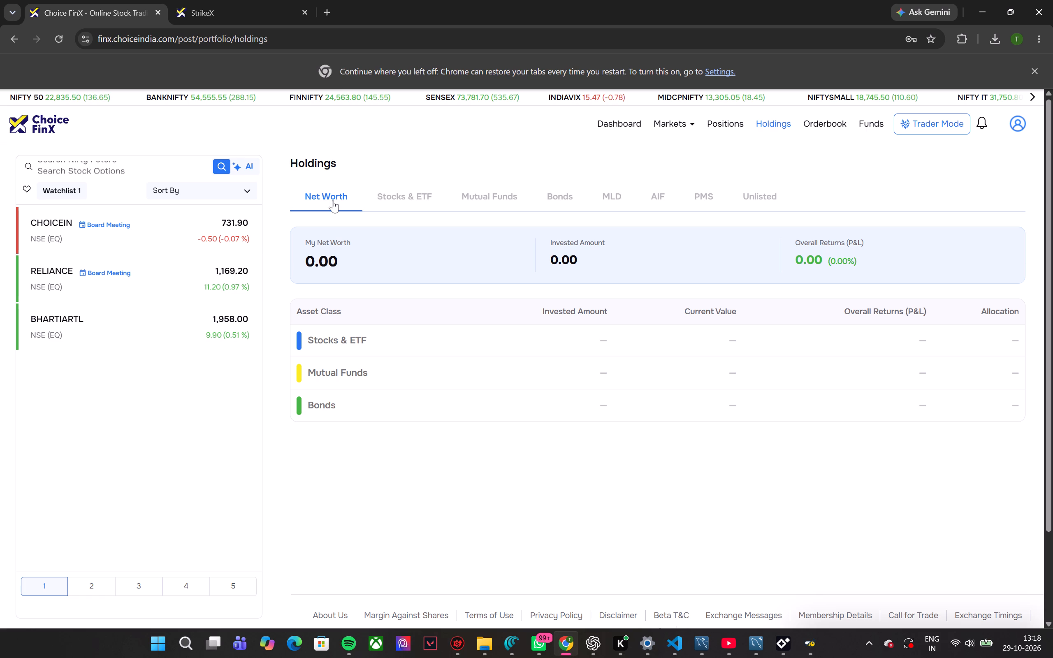
click(382, 206)
click(481, 204)
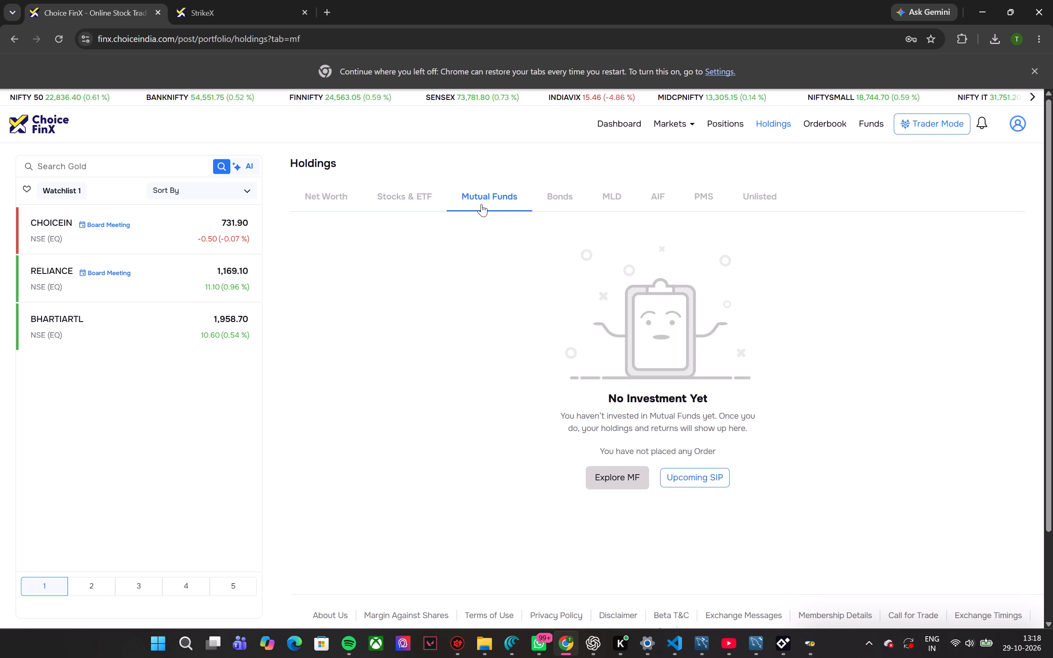
click(351, 201)
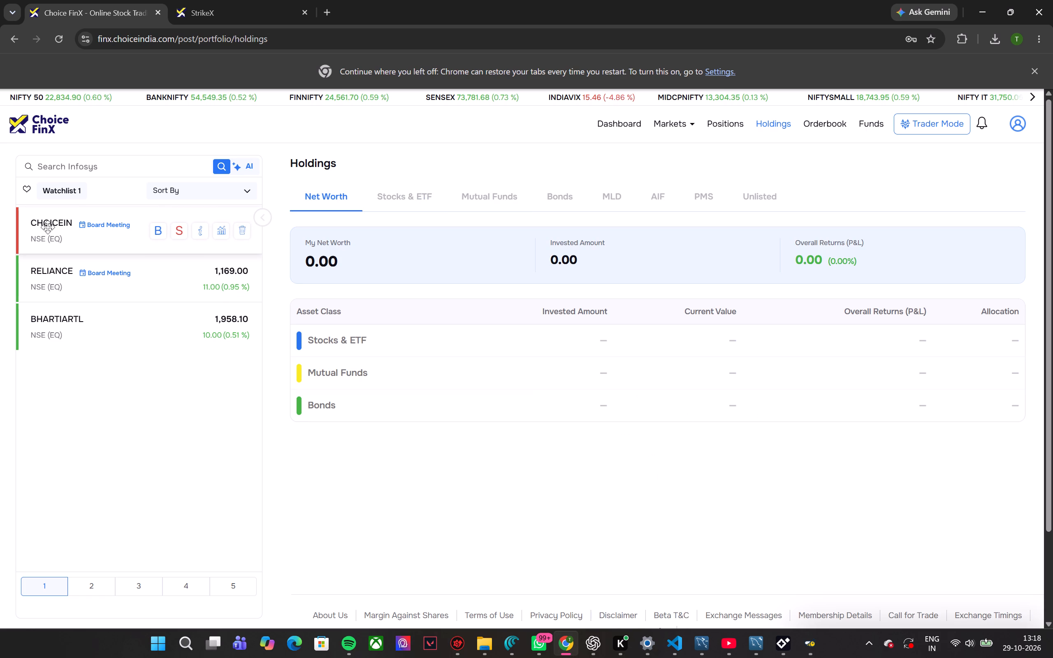
Open the Choice FinX dashboard and dismiss the FinX Flash tip.
click(616, 128)
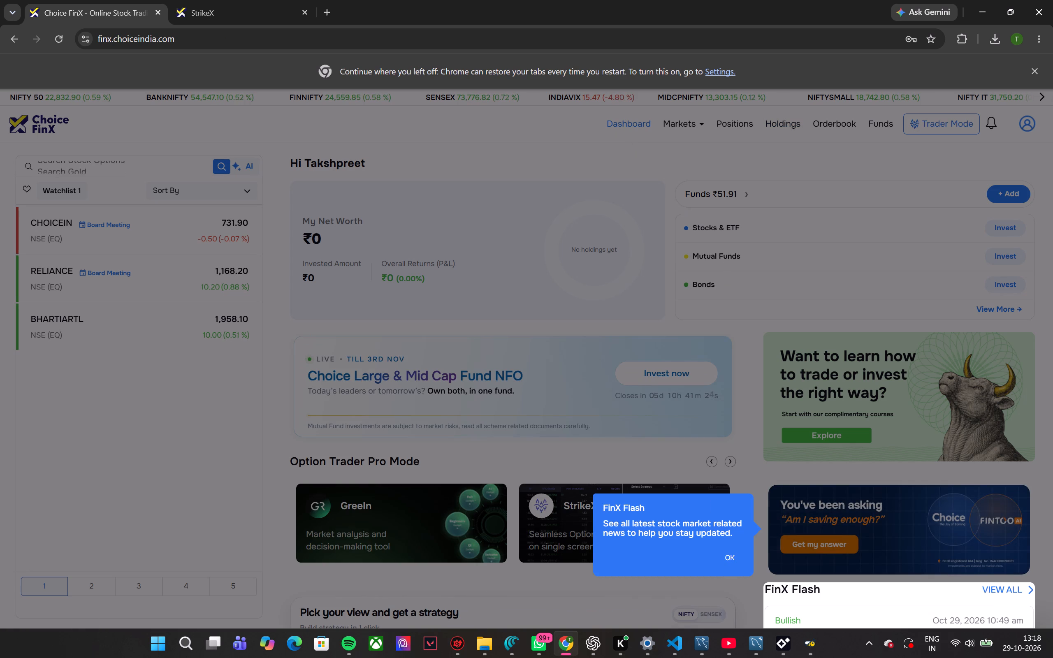
click(733, 556)
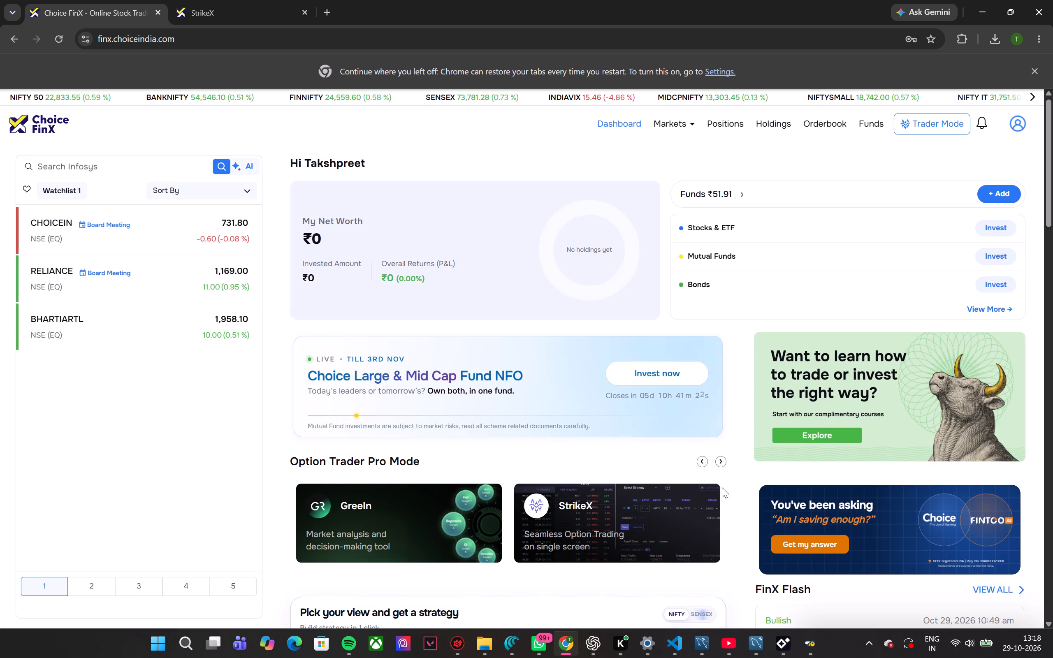
Open the Positions page to check the Yes Bank intraday position, dismissing the Portfolio Details and Exit All feature tips.
scroll(730, 330, up, 2)
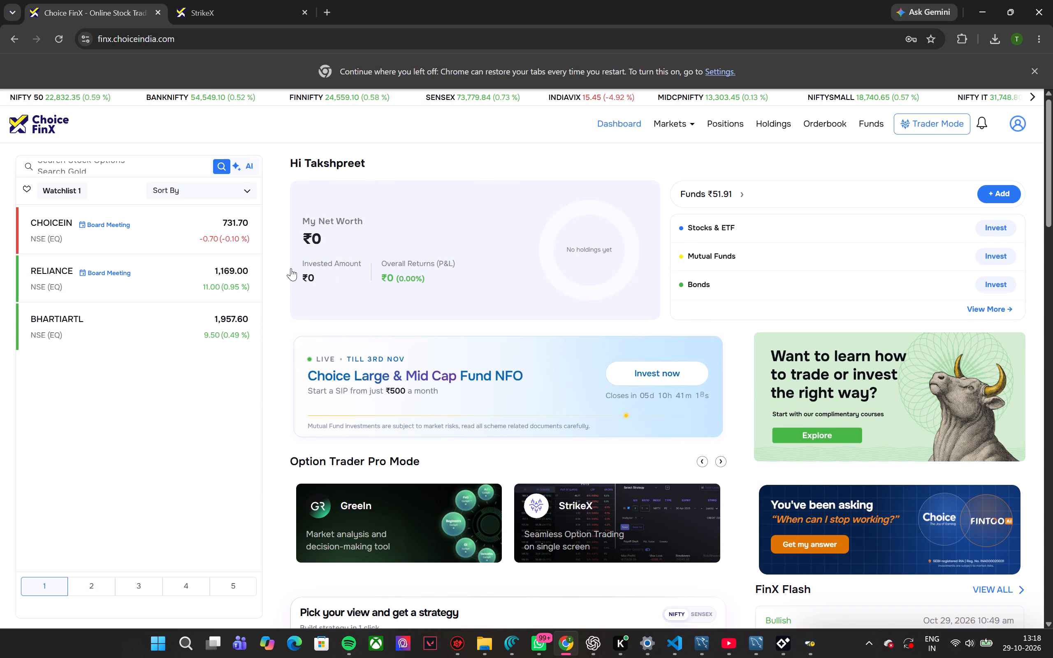
click(680, 126)
click(733, 122)
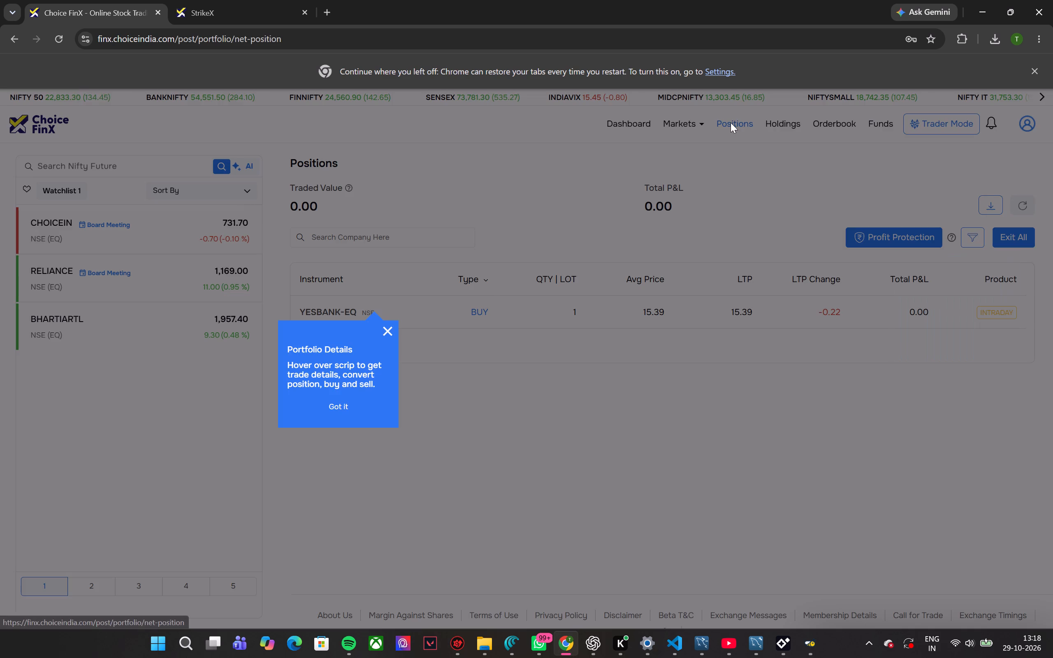
click(390, 329)
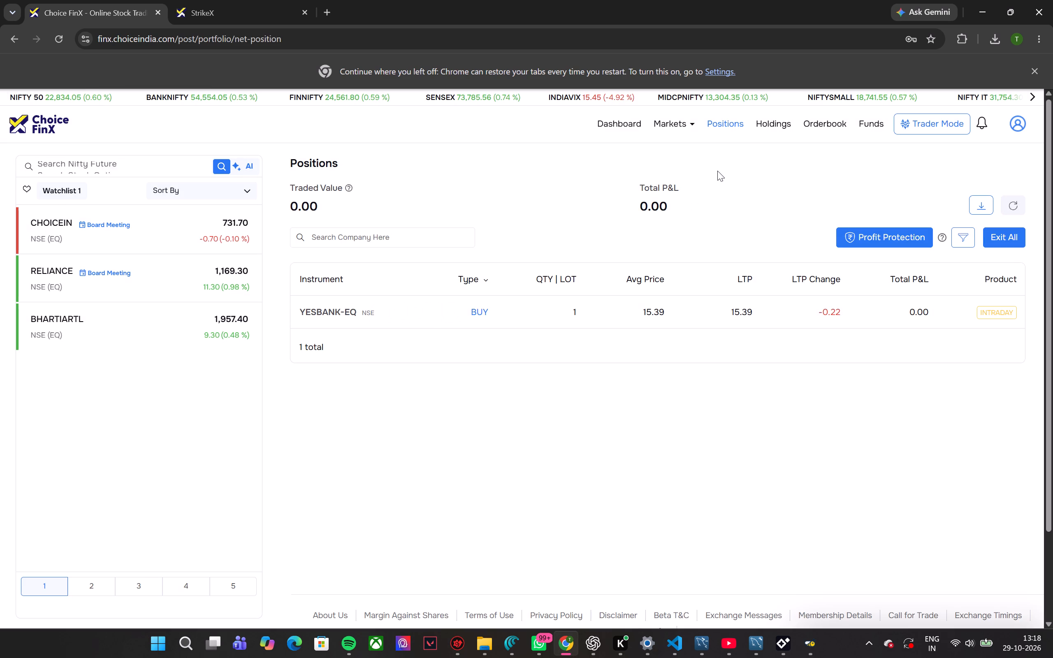
click(758, 122)
click(729, 130)
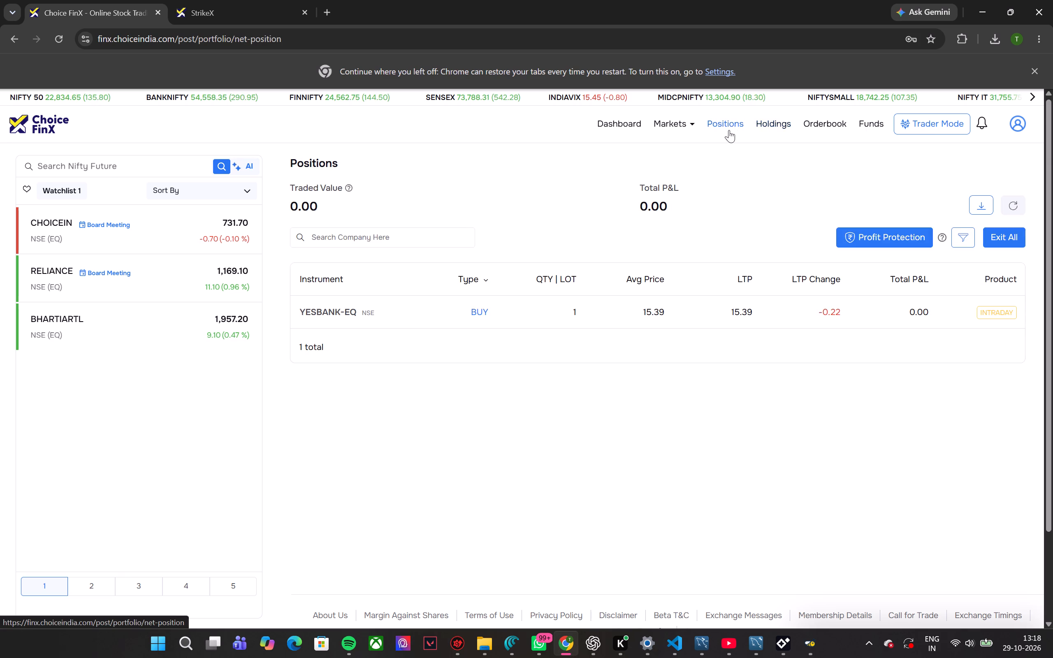
click(969, 347)
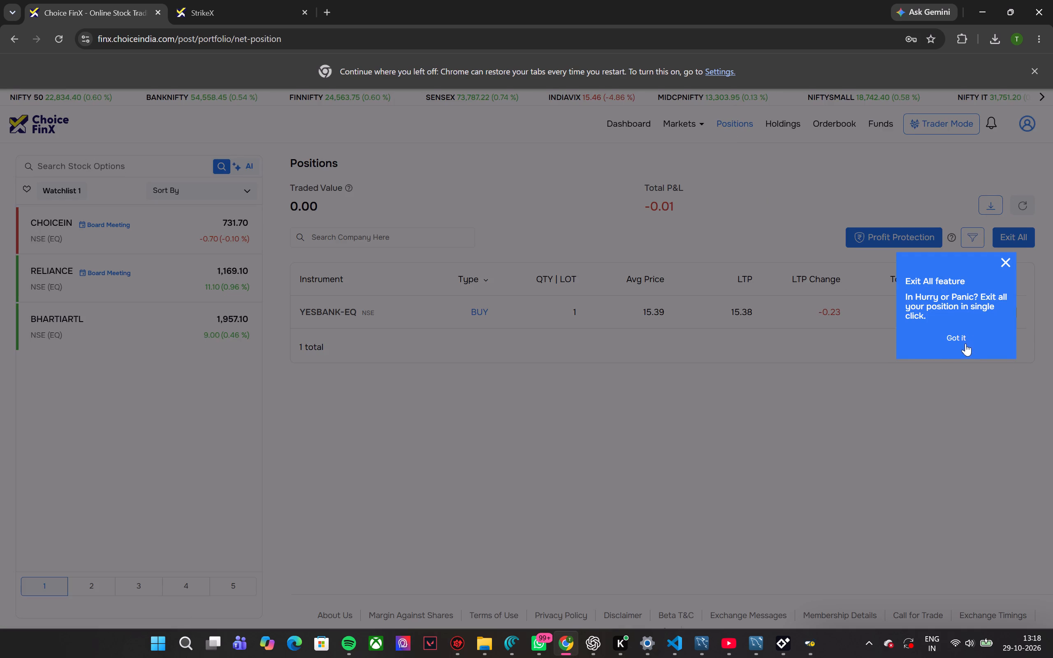
click(965, 340)
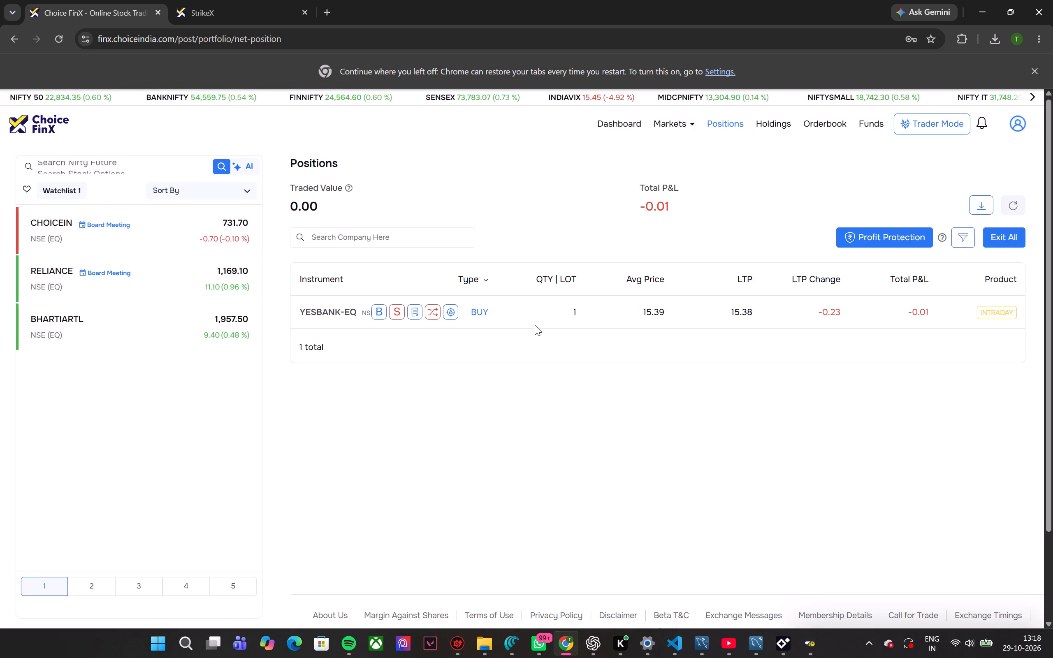
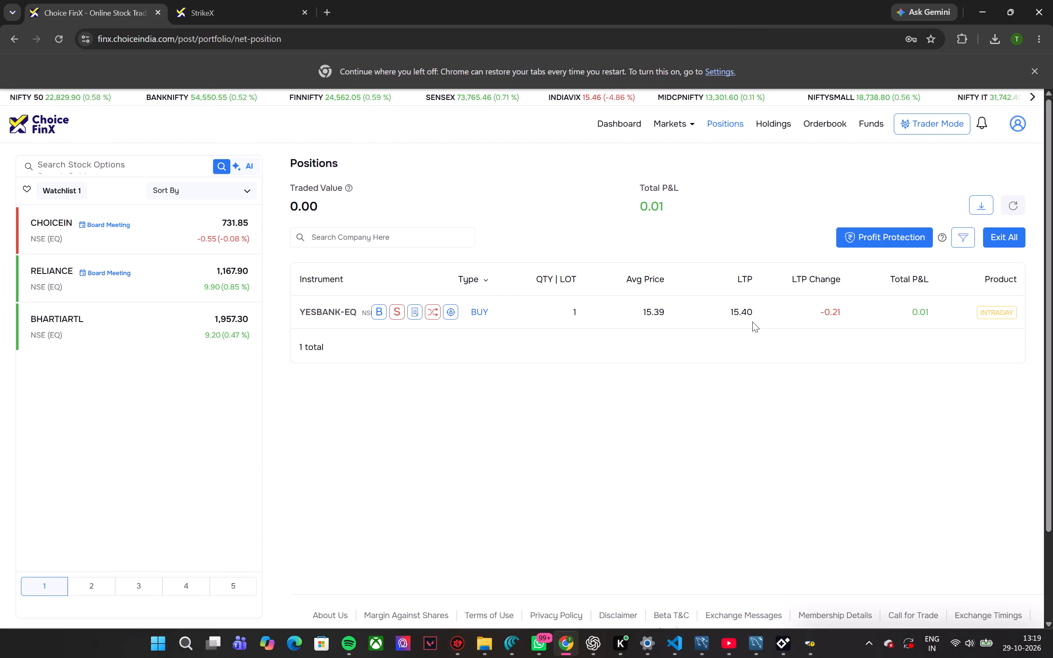
Open the Yes Bank Limited NSE page from the recent searches and examine its 15-minute candle chart.
click(630, 311)
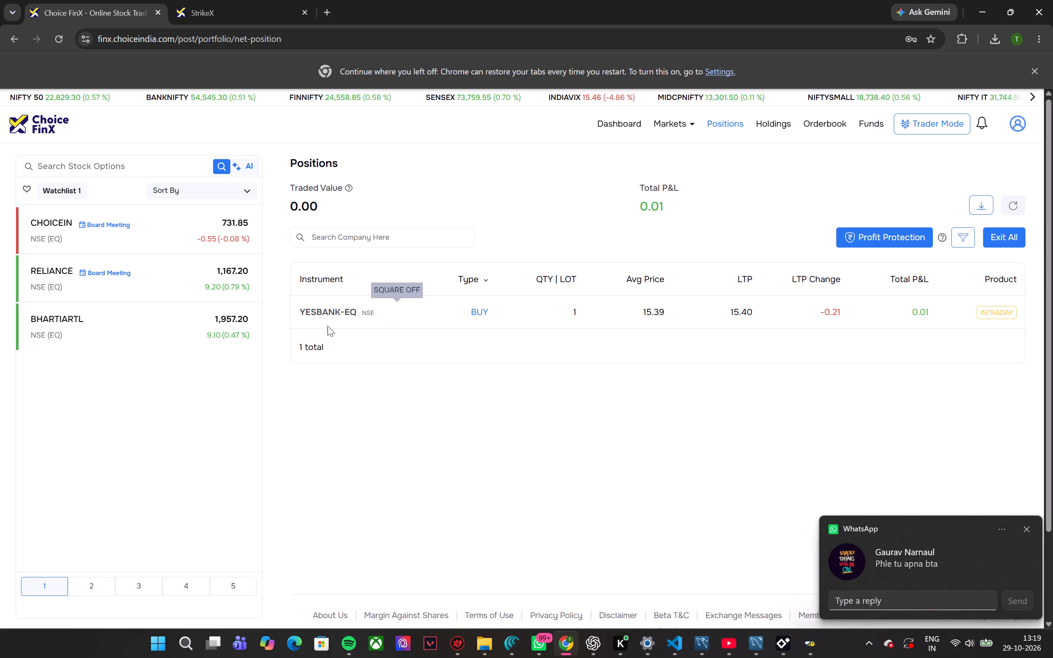
click(124, 167)
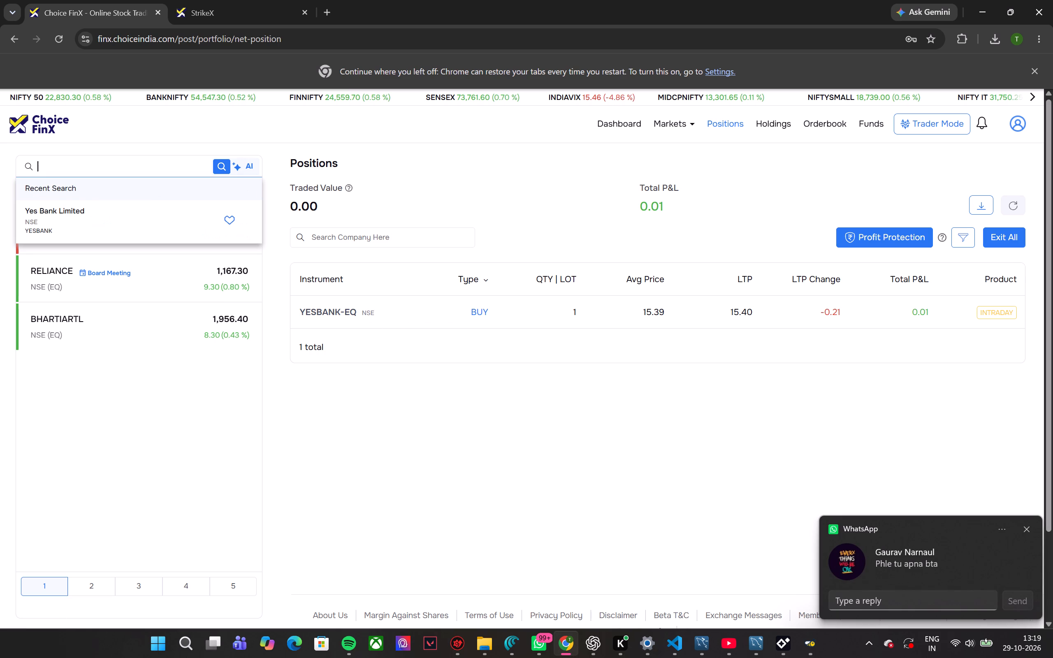
click(104, 214)
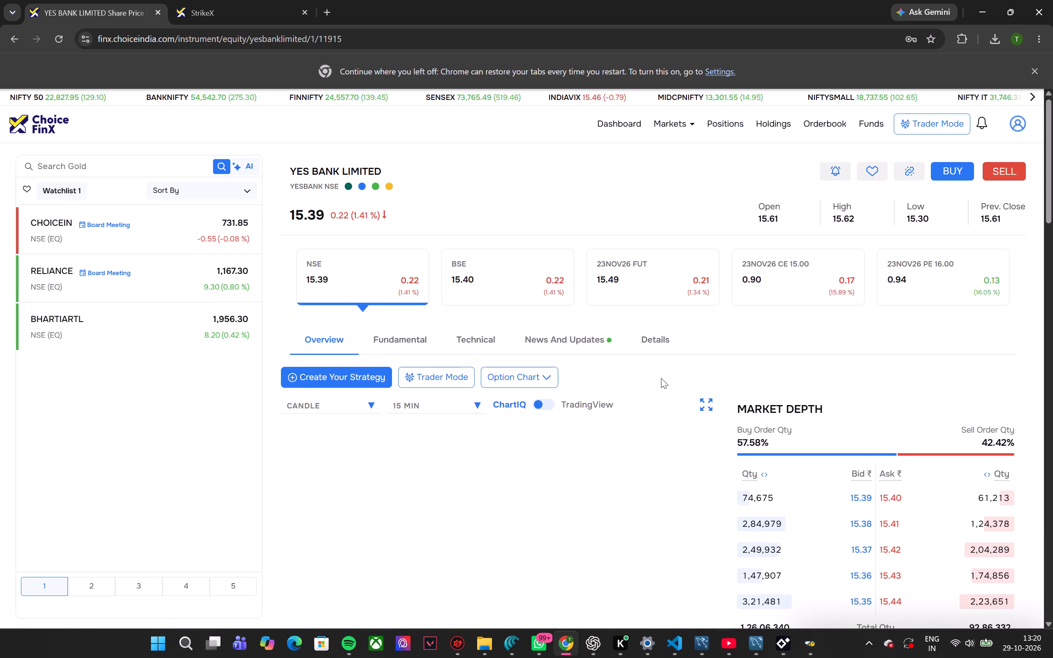
scroll(638, 366, down, 3)
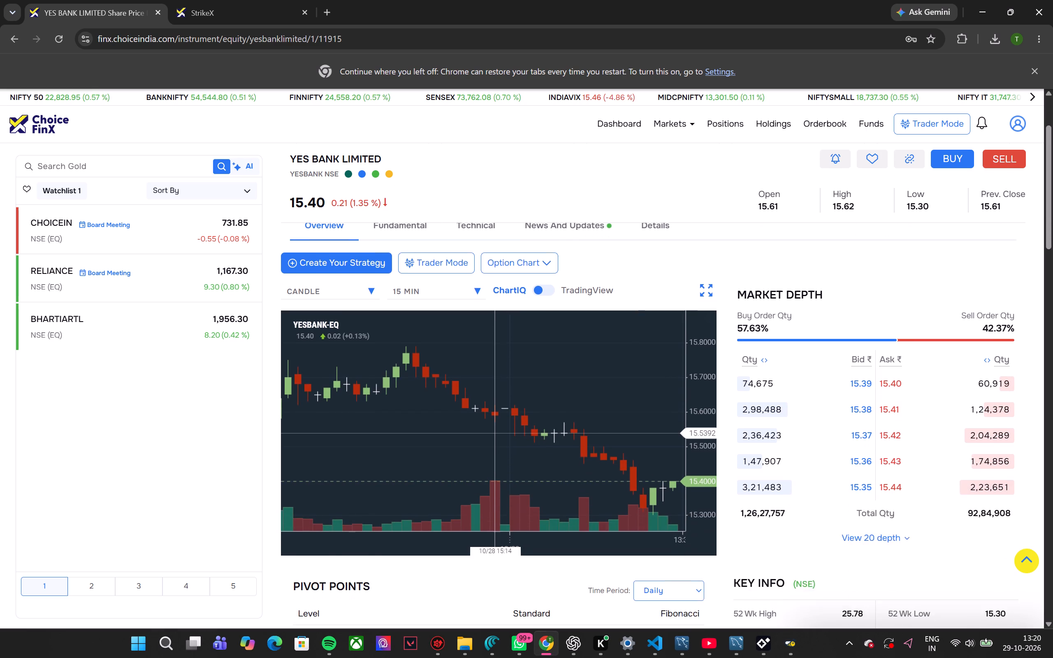
scroll(638, 366, left, 2)
scroll(638, 366, up, 1)
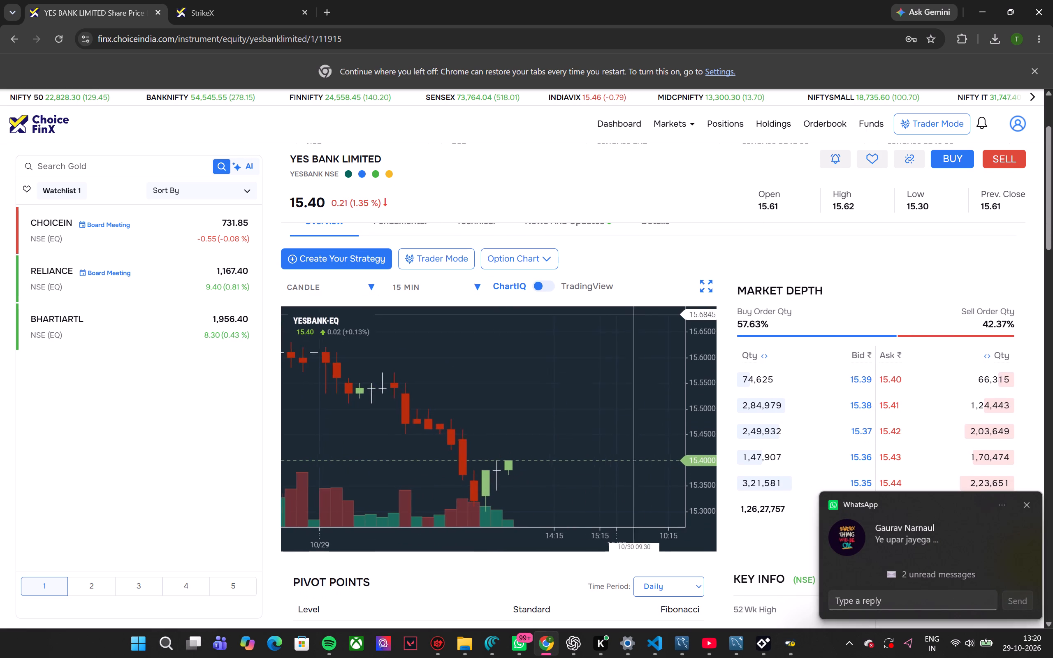
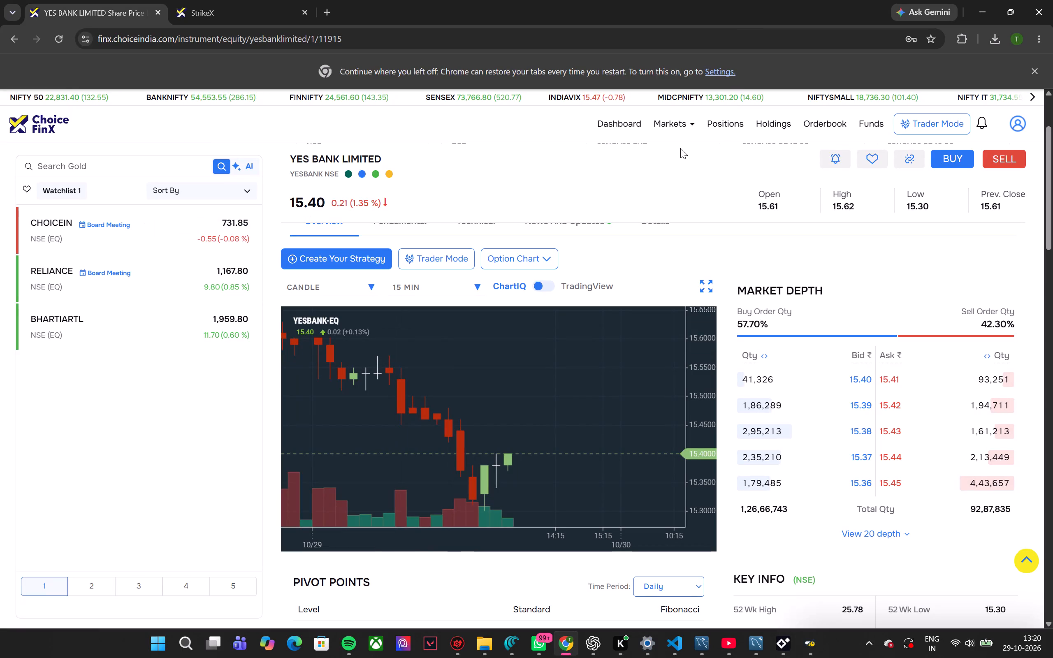
Square off the open Yes Bank position with a regular intraday limit sell order for 1 share on NSE at 15.42, and close the order window.
click(740, 130)
click(738, 129)
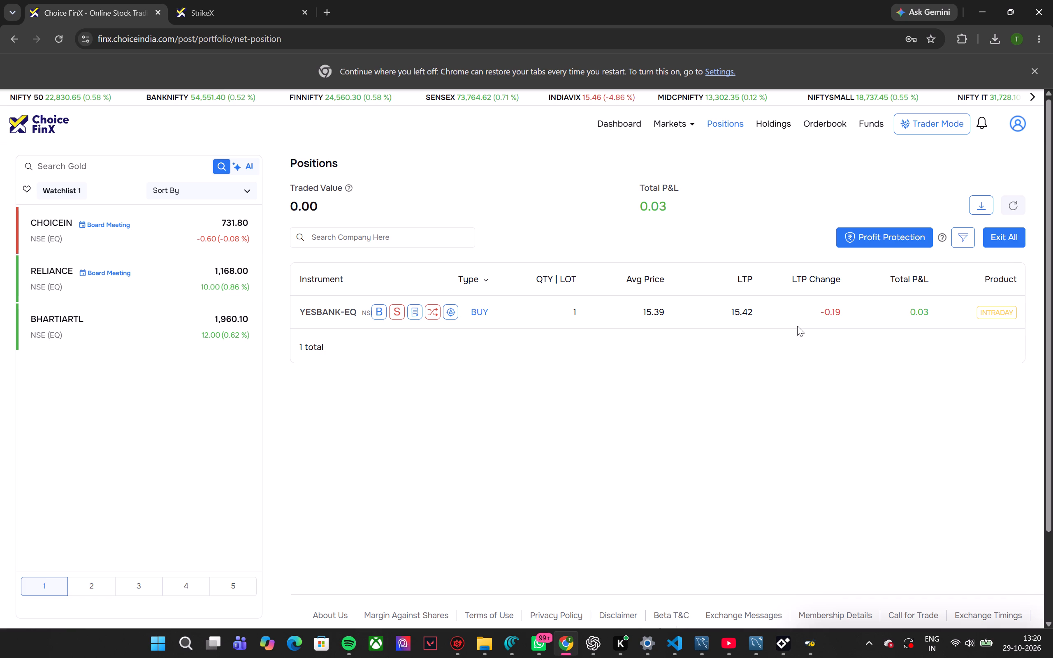
click(785, 319)
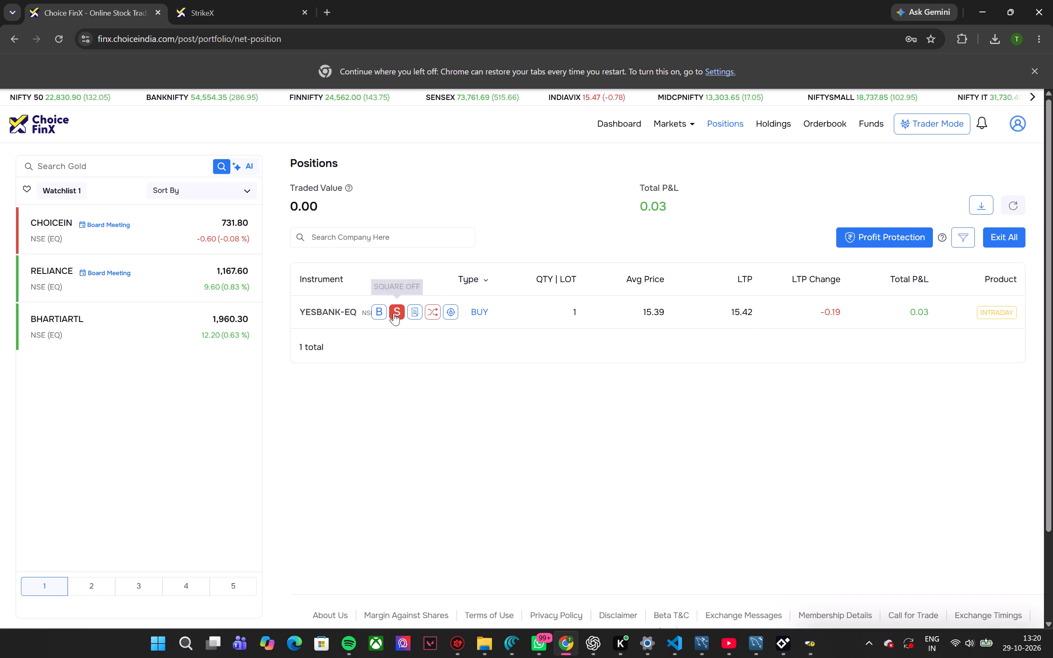
click(394, 313)
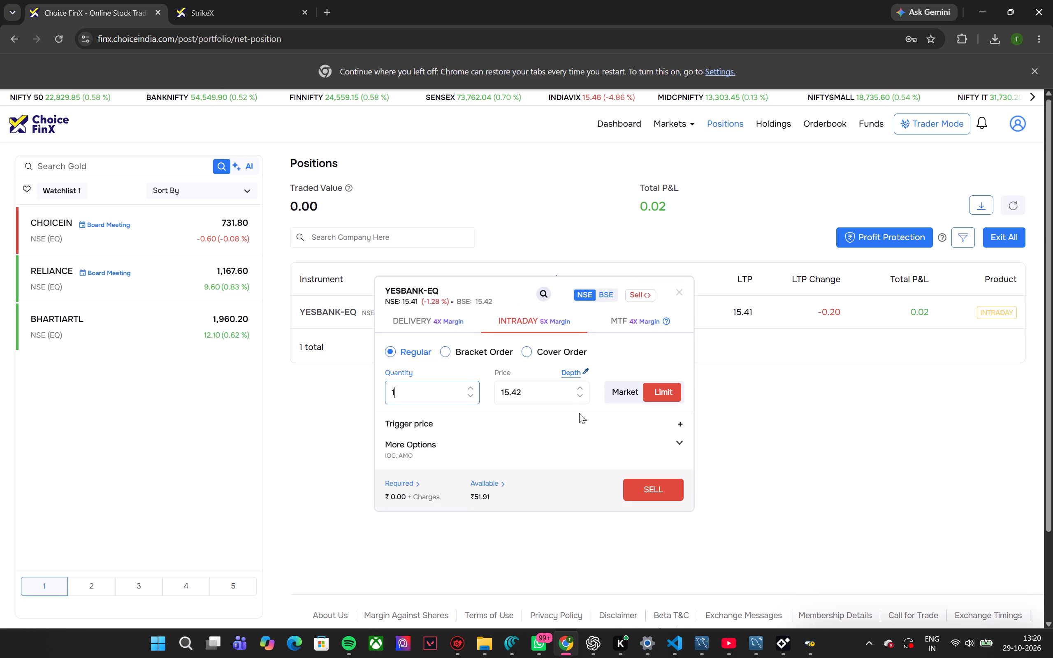
click(638, 488)
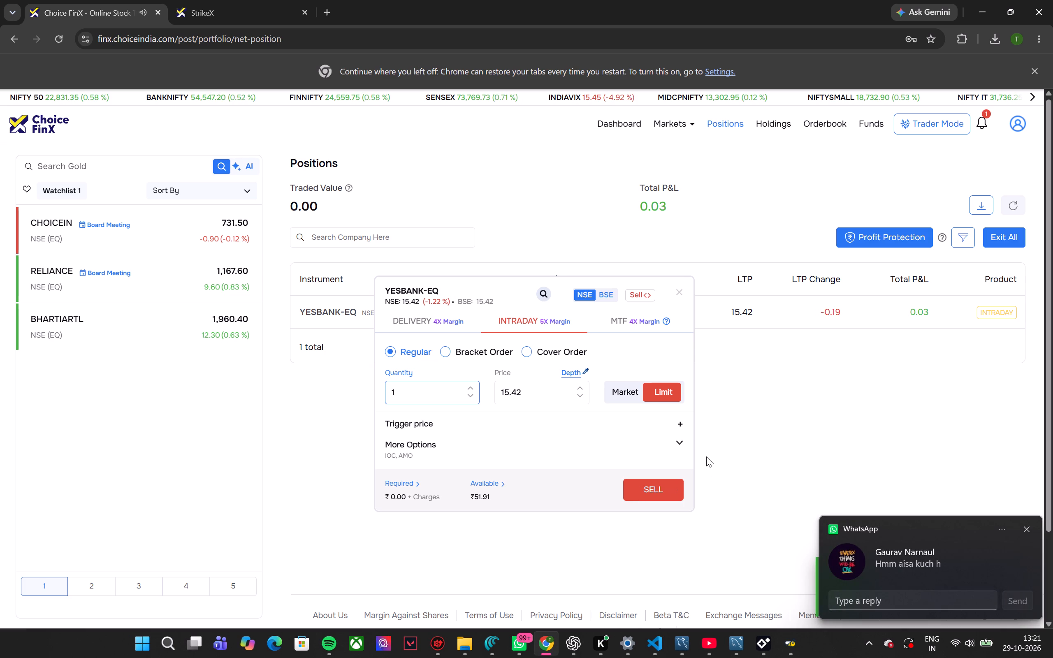
click(677, 291)
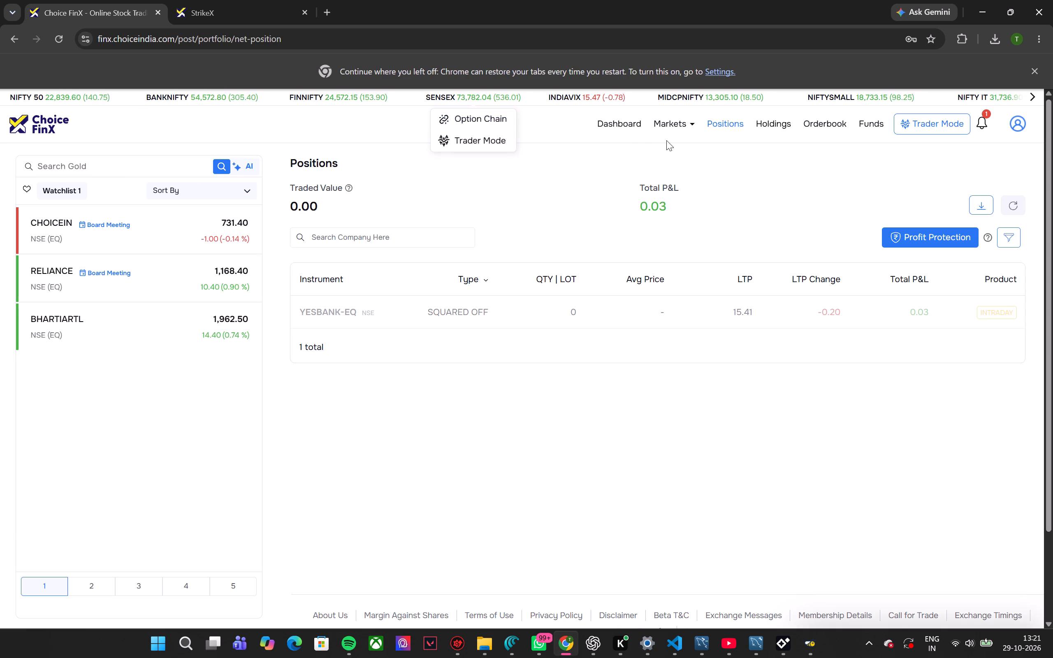
Check the account's available trading funds and margin utilised, going through the dashboard's funds summary.
click(634, 129)
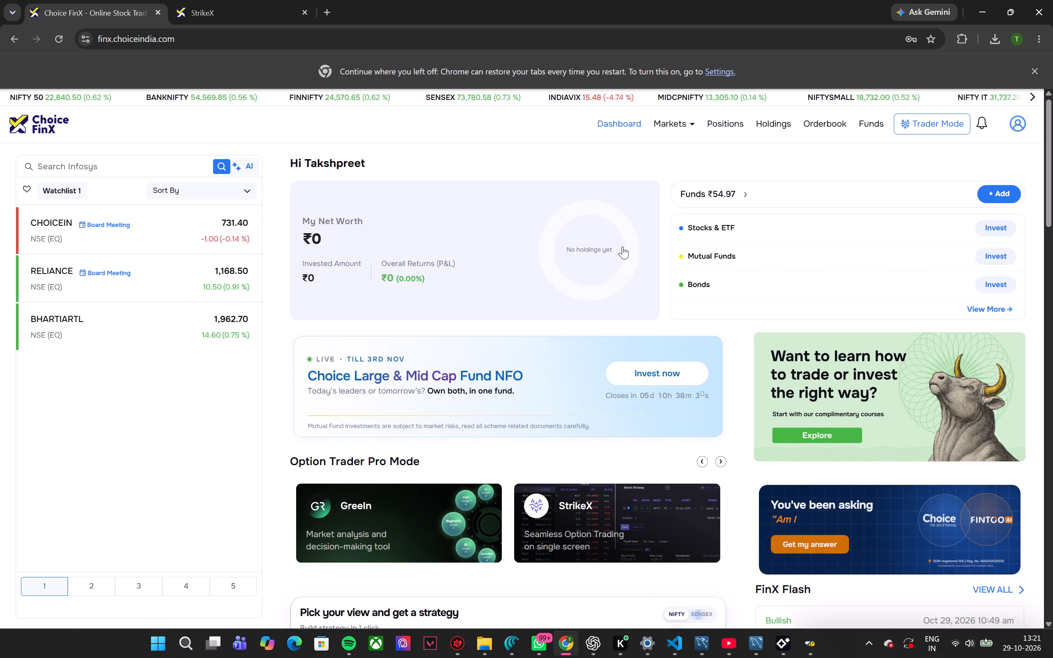
click(741, 197)
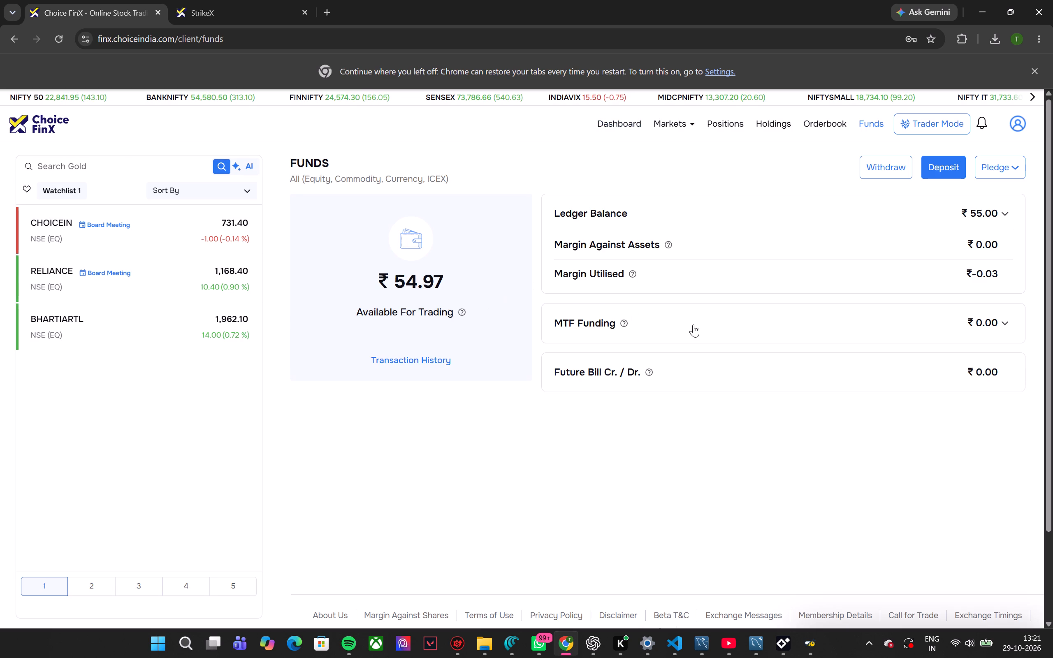
click(631, 271)
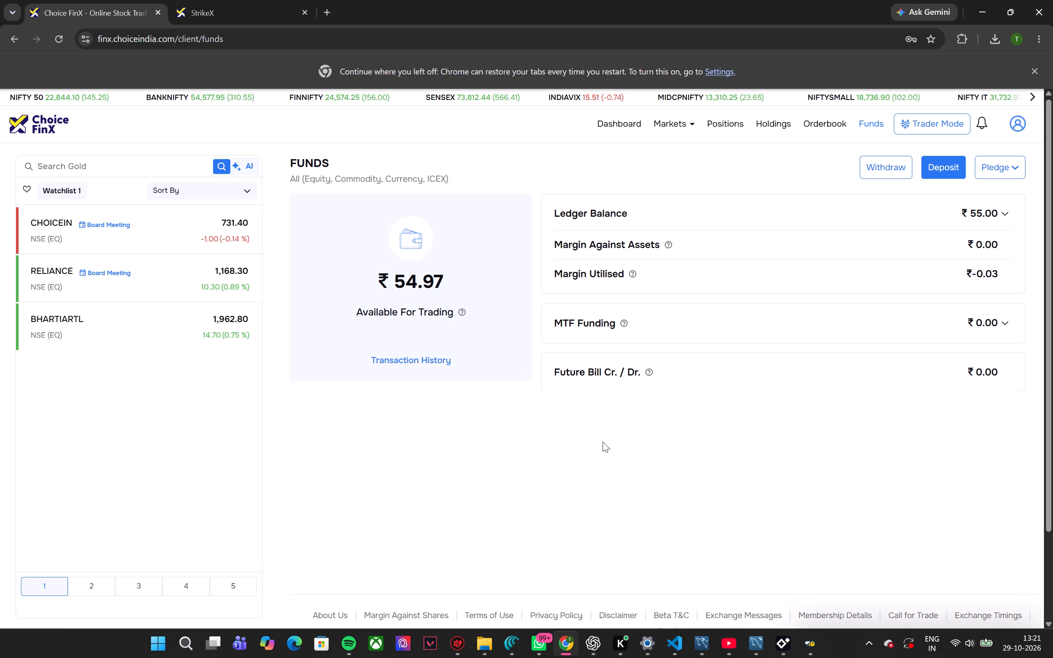
Place a regular intraday limit buy order for 1 Yes Bank share on NSE at 15.42, and close the order window.
click(119, 159)
click(102, 219)
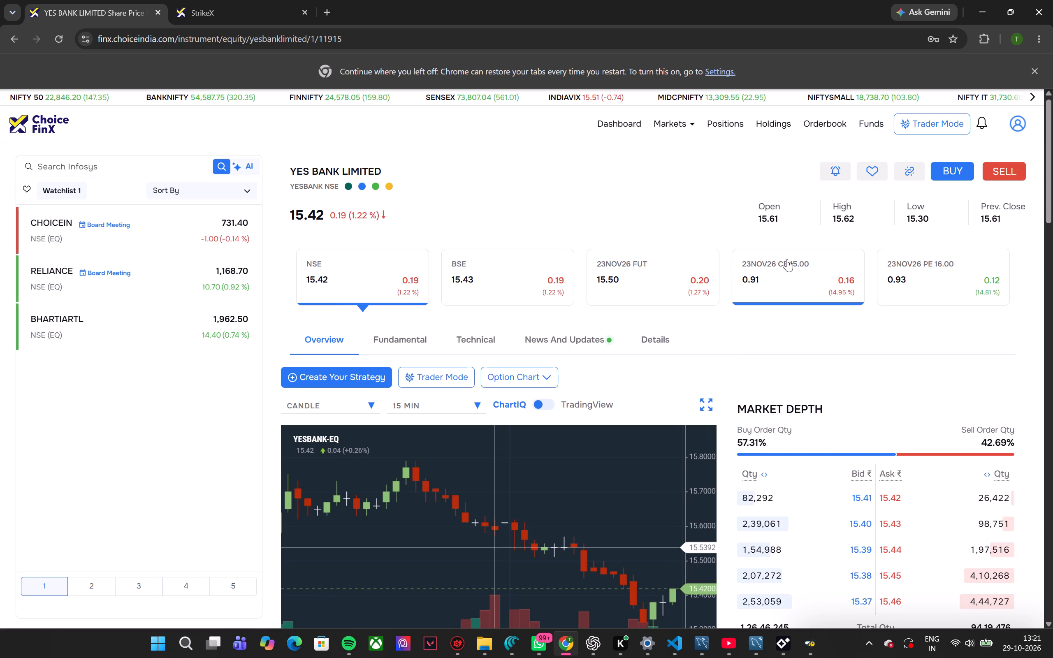
click(951, 174)
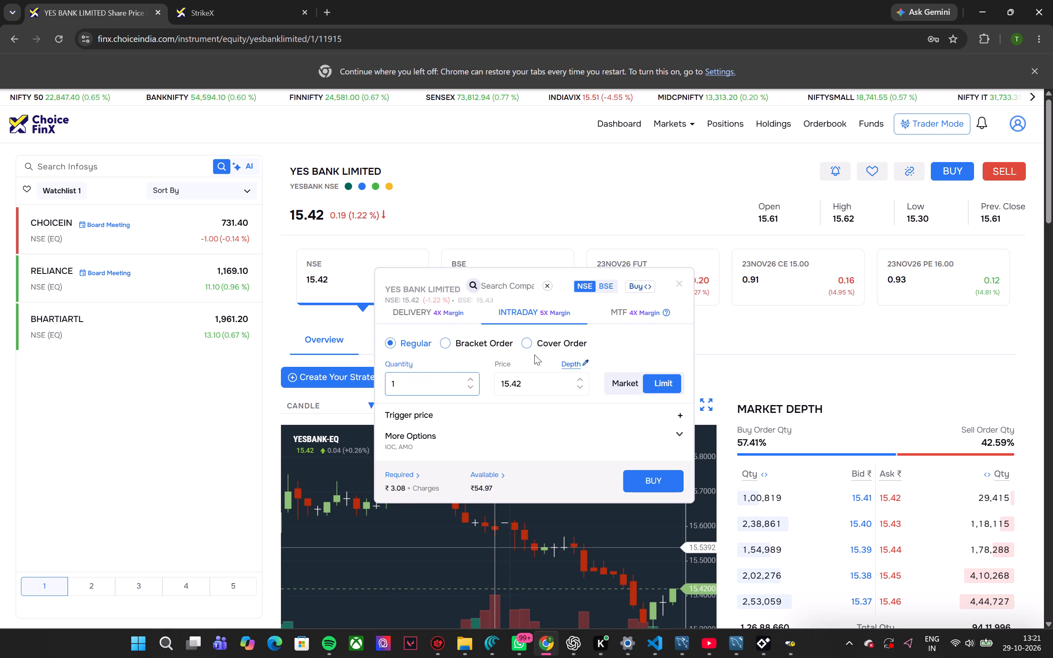
click(654, 480)
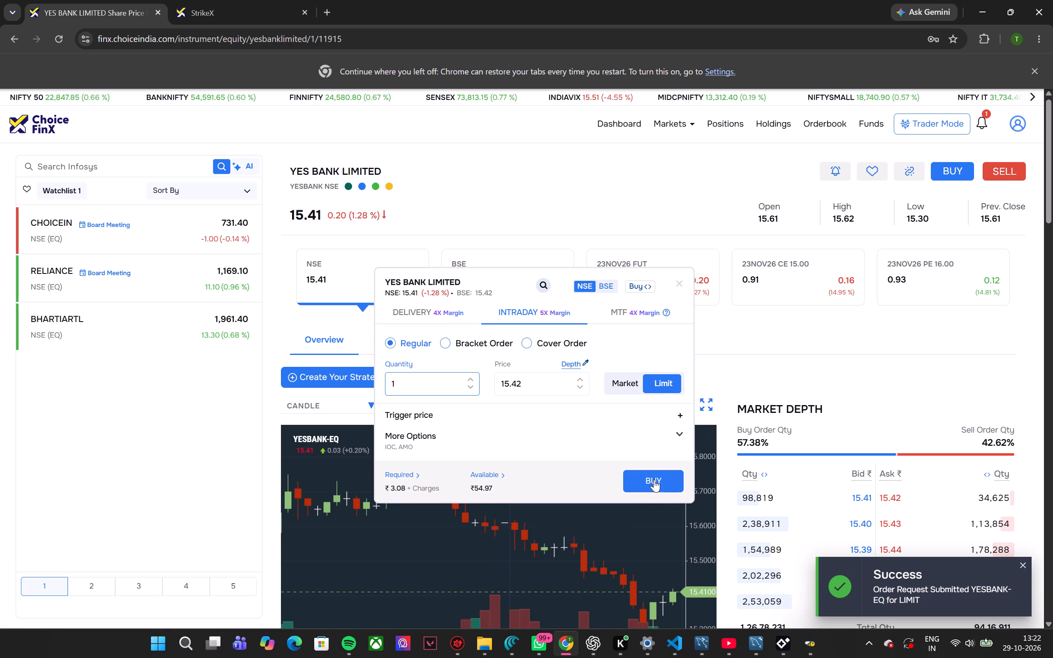
click(681, 282)
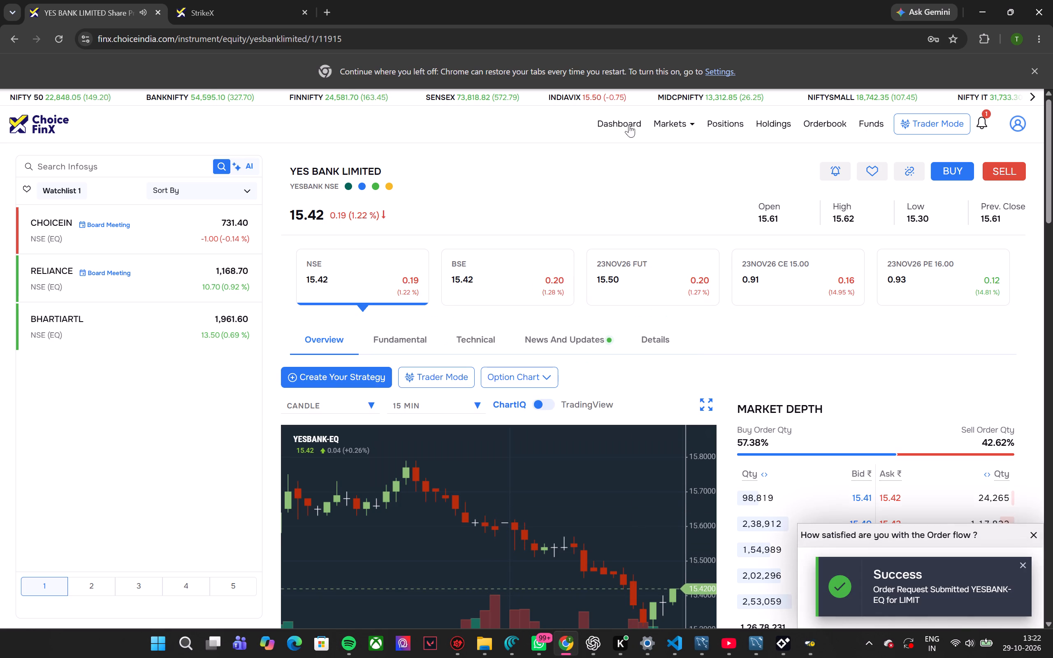
From the Yes Bank position, place a regular intraday limit sell order for 1 share on NSE at 15.43, and close the order window.
click(712, 130)
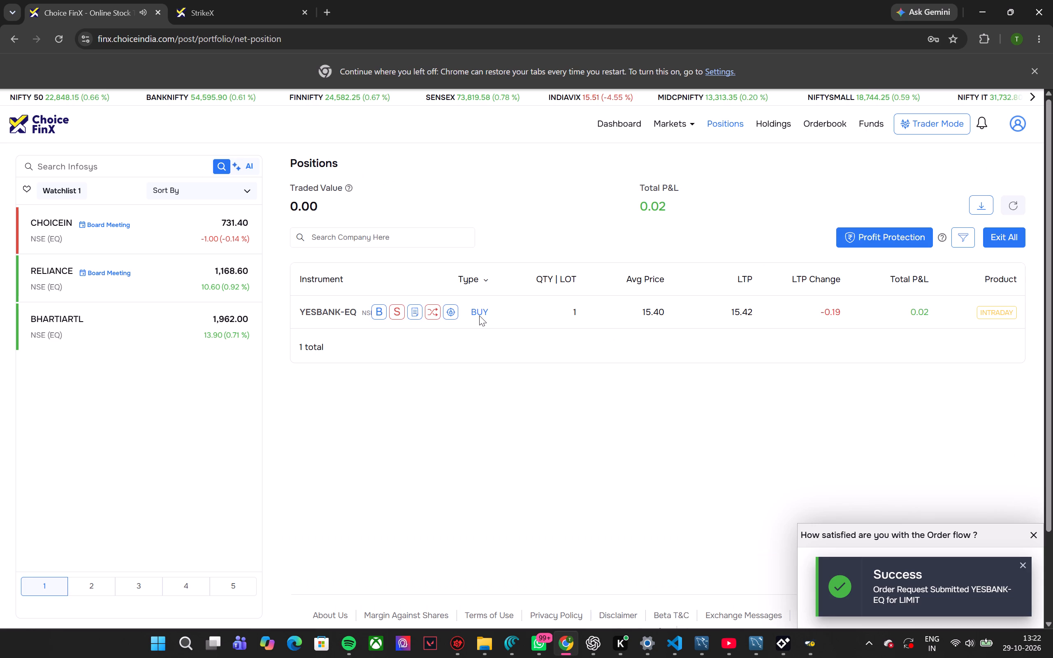
click(396, 315)
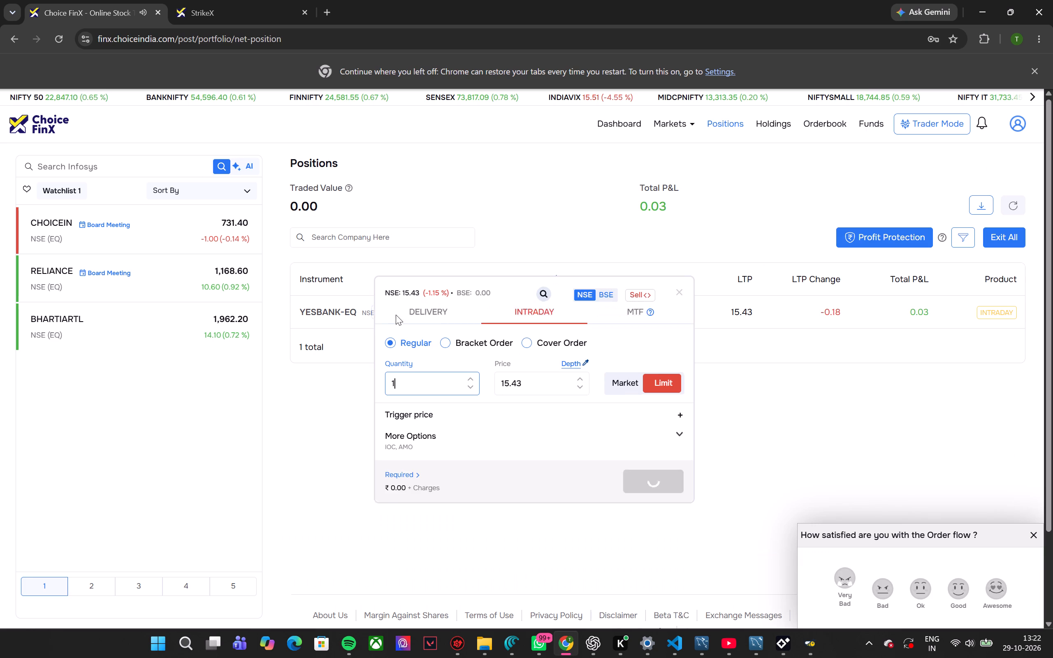
click(677, 290)
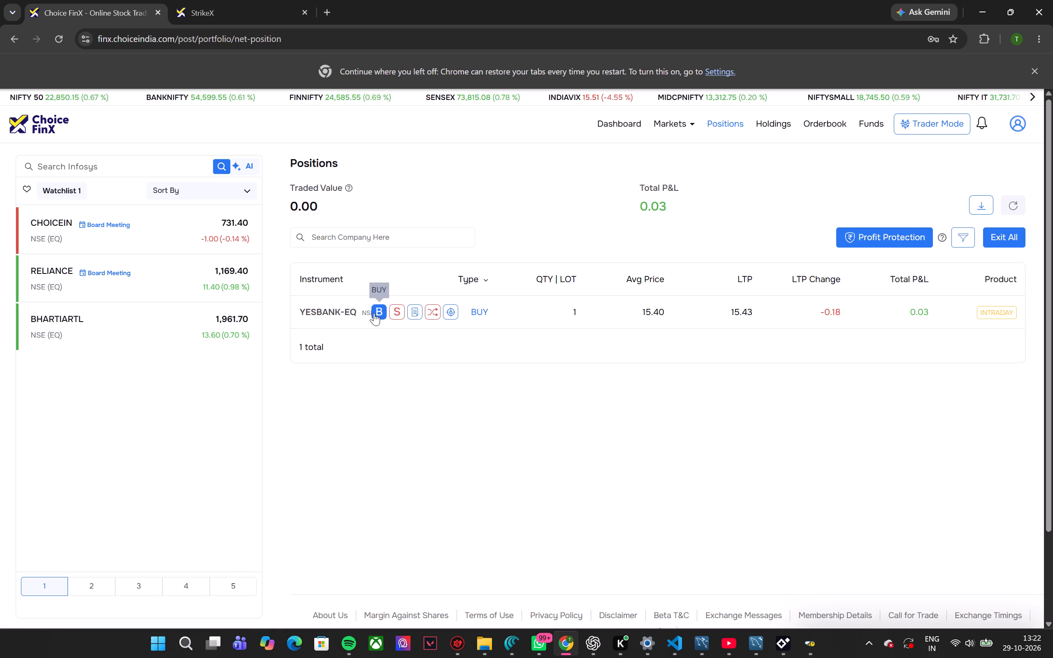
click(395, 317)
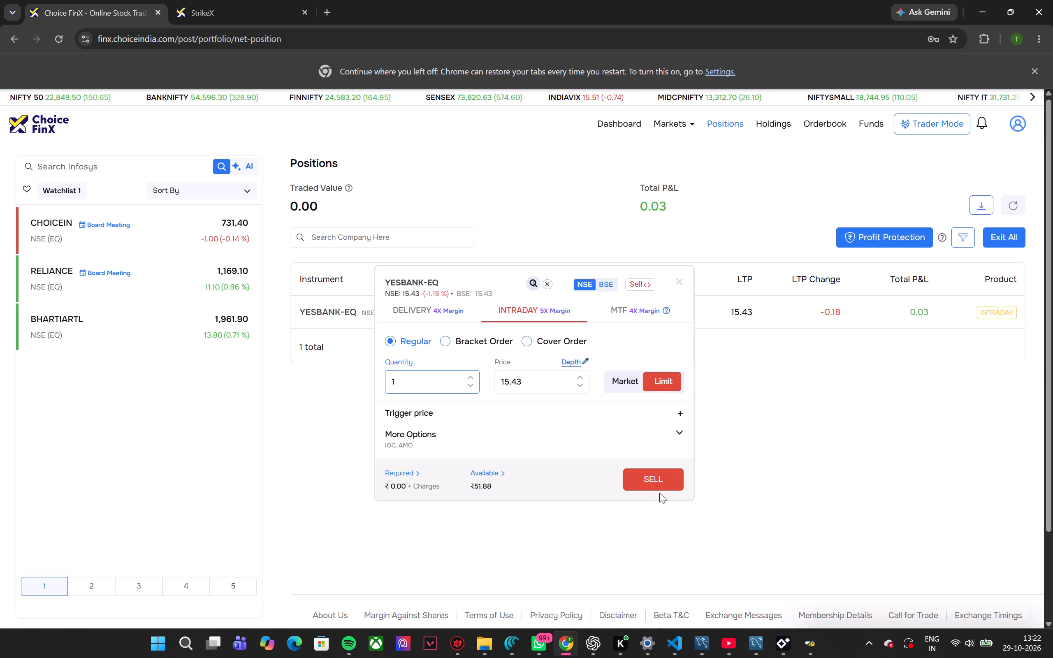
click(656, 481)
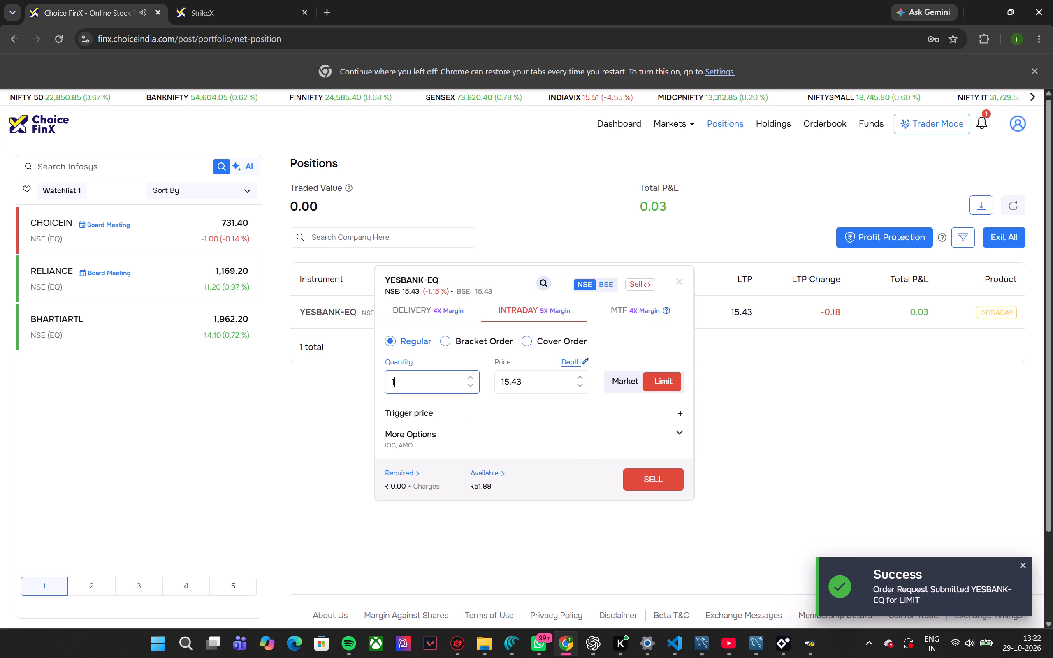
click(677, 278)
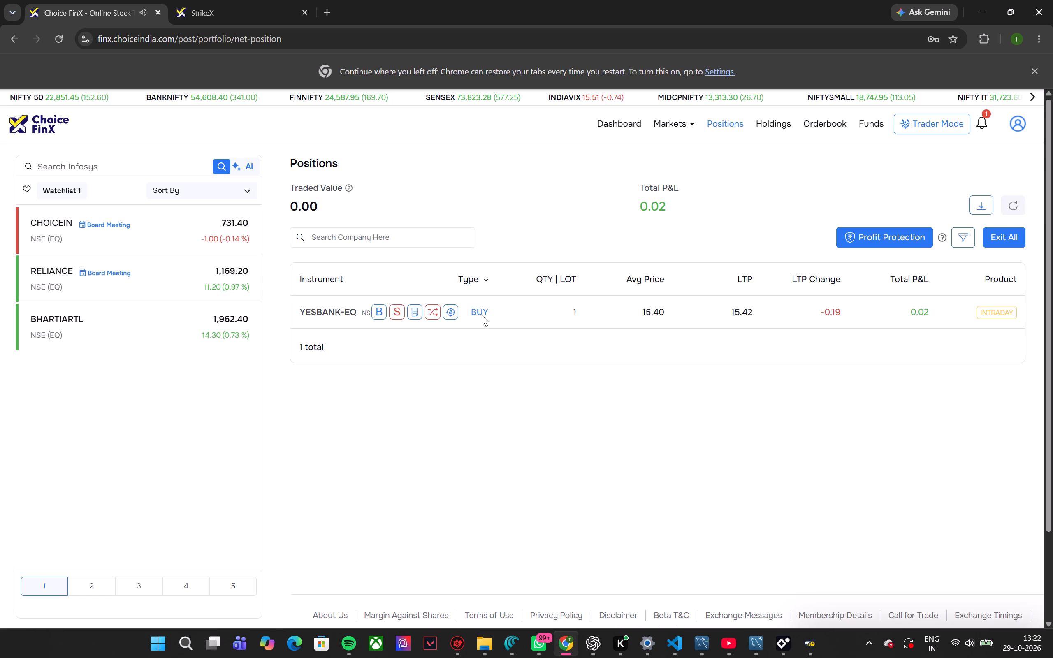
Recheck the Yes Bank position and reload the positions page for its current status.
click(475, 283)
click(477, 283)
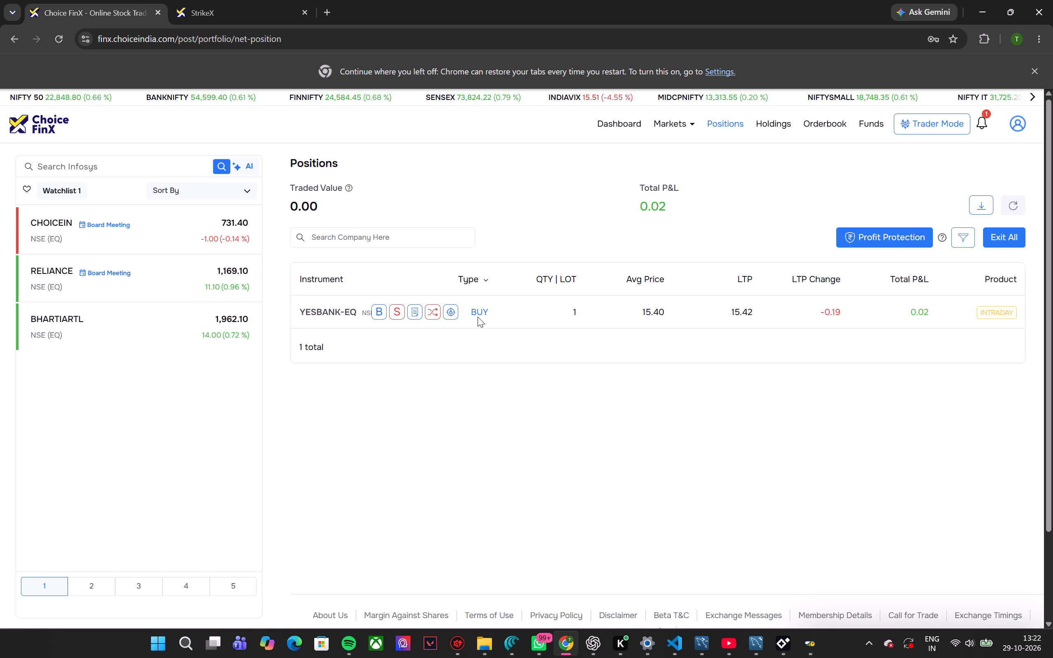
click(477, 307)
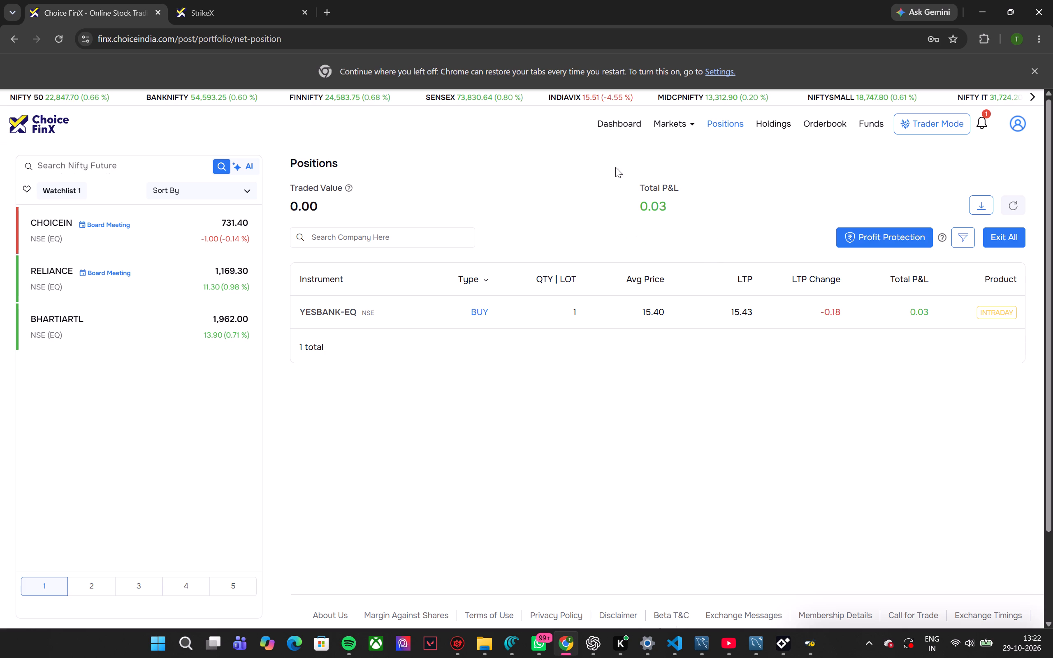
click(715, 123)
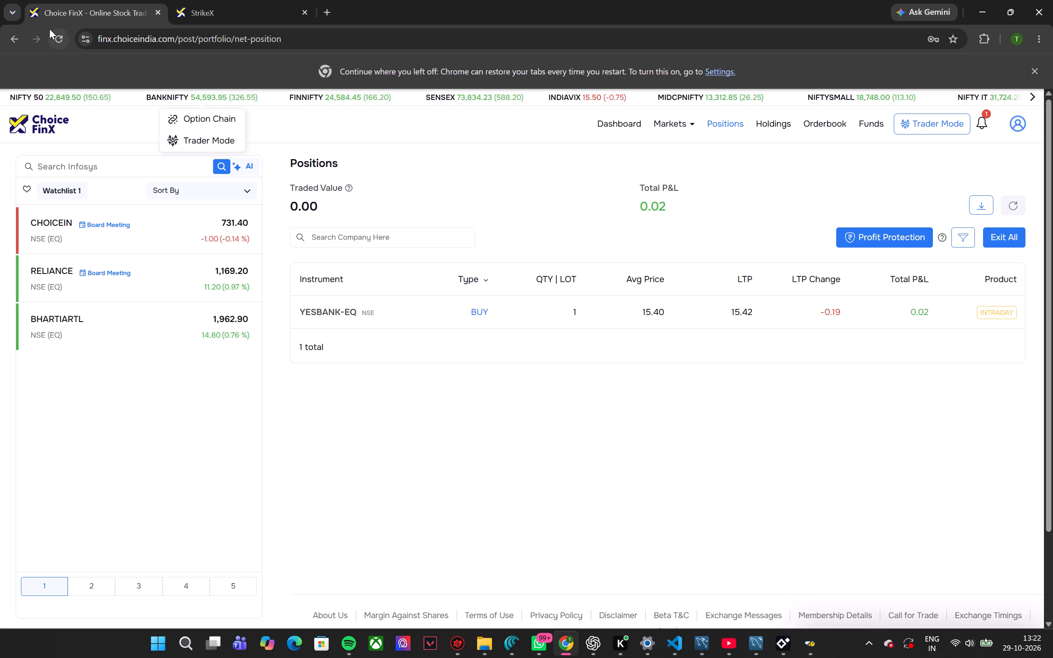
click(60, 44)
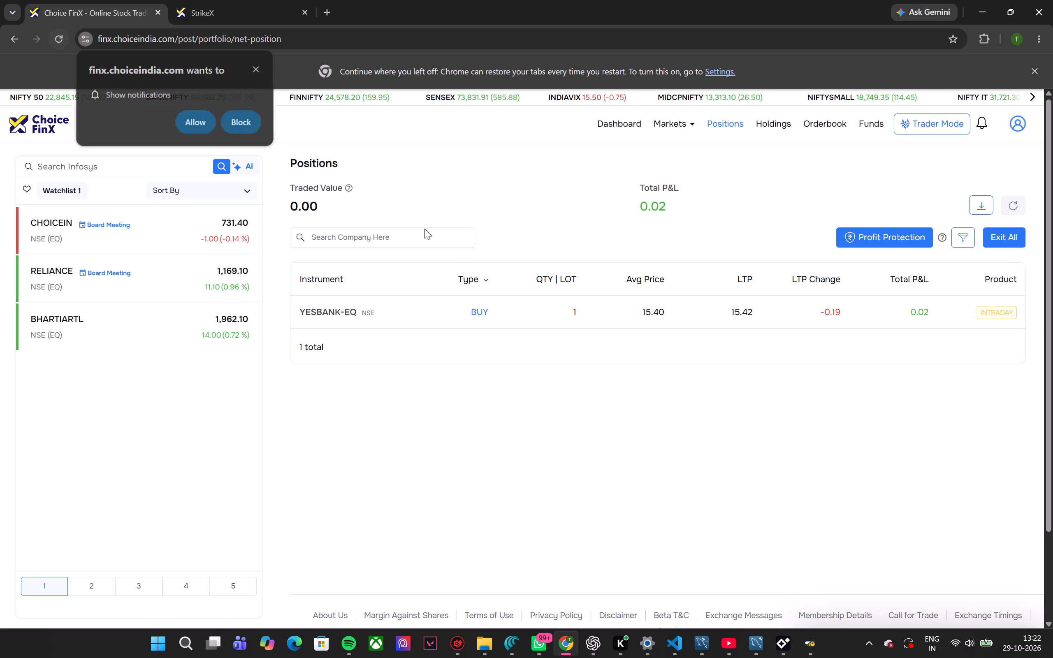
click(580, 338)
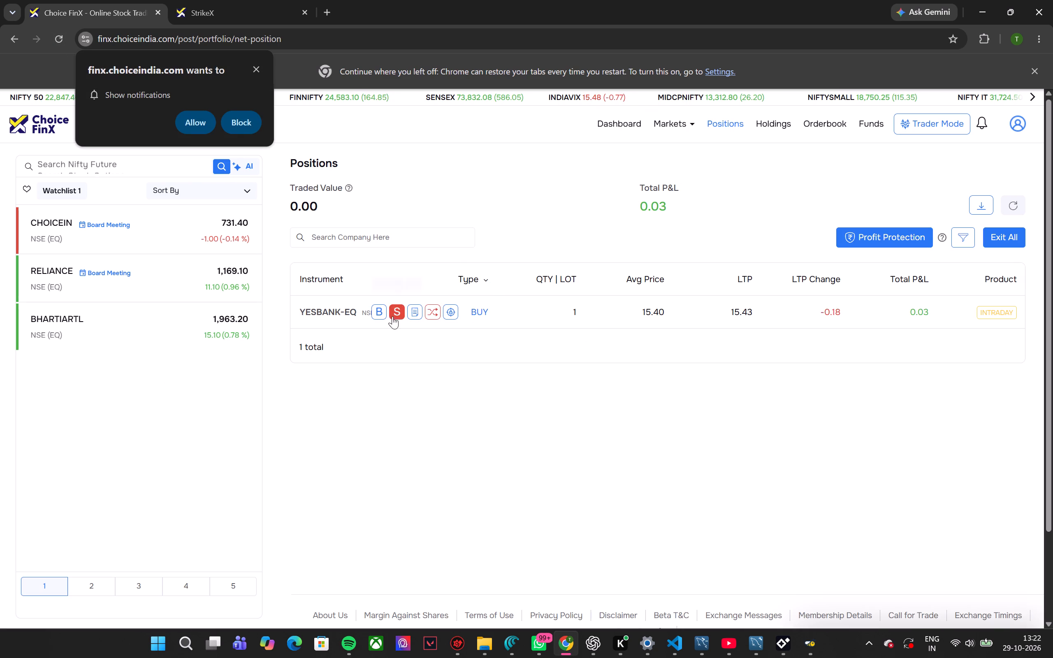
From the Yes Bank position, place a regular intraday limit sell order for 1 share on NSE at 15.42, and close the order window.
click(396, 313)
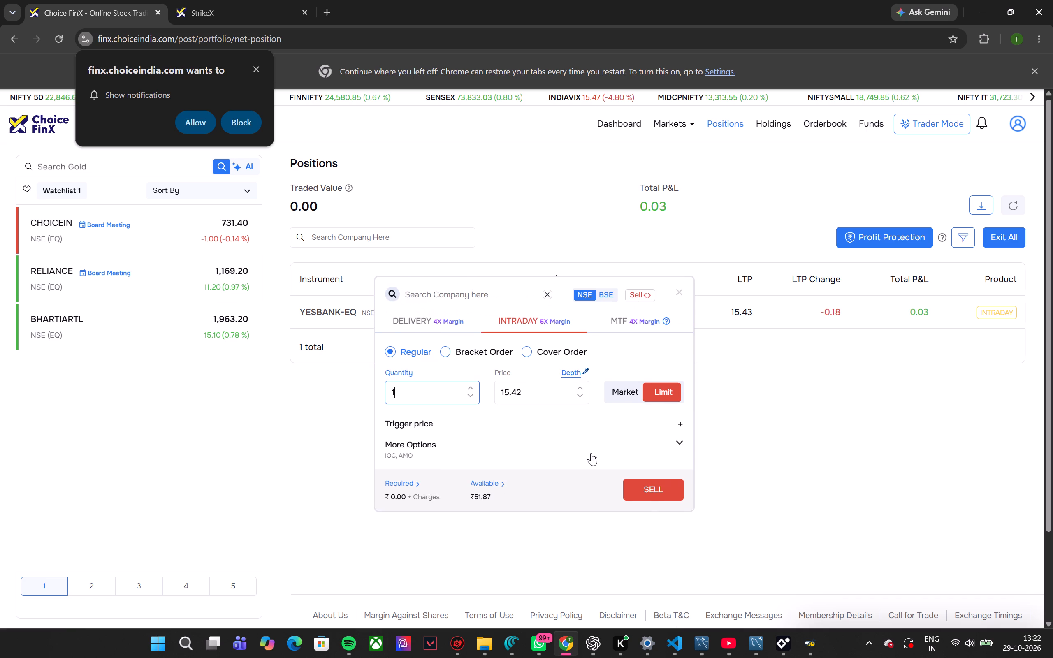
click(650, 490)
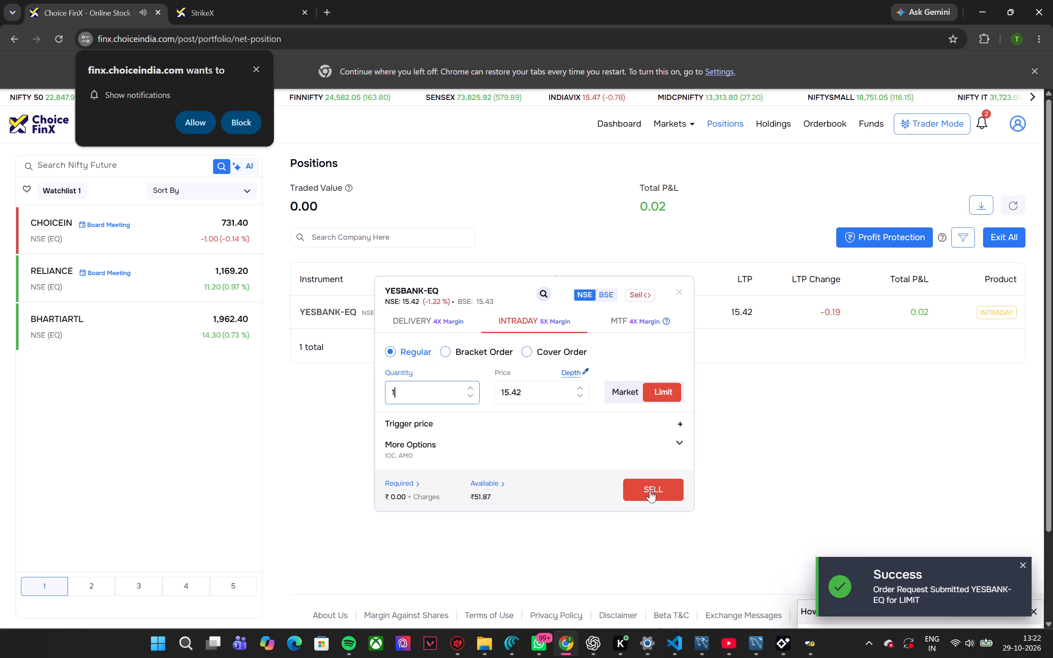
click(687, 297)
click(676, 294)
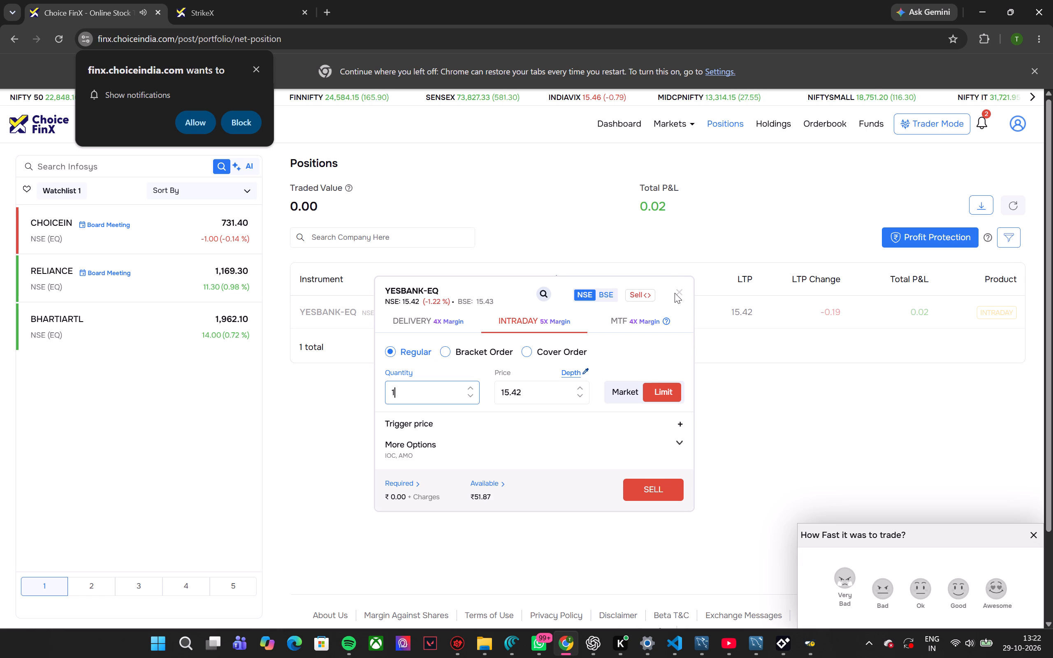
click(675, 293)
click(679, 294)
Return to the dashboard, dismiss the site's notification request, and check the funds available for trading.
click(620, 127)
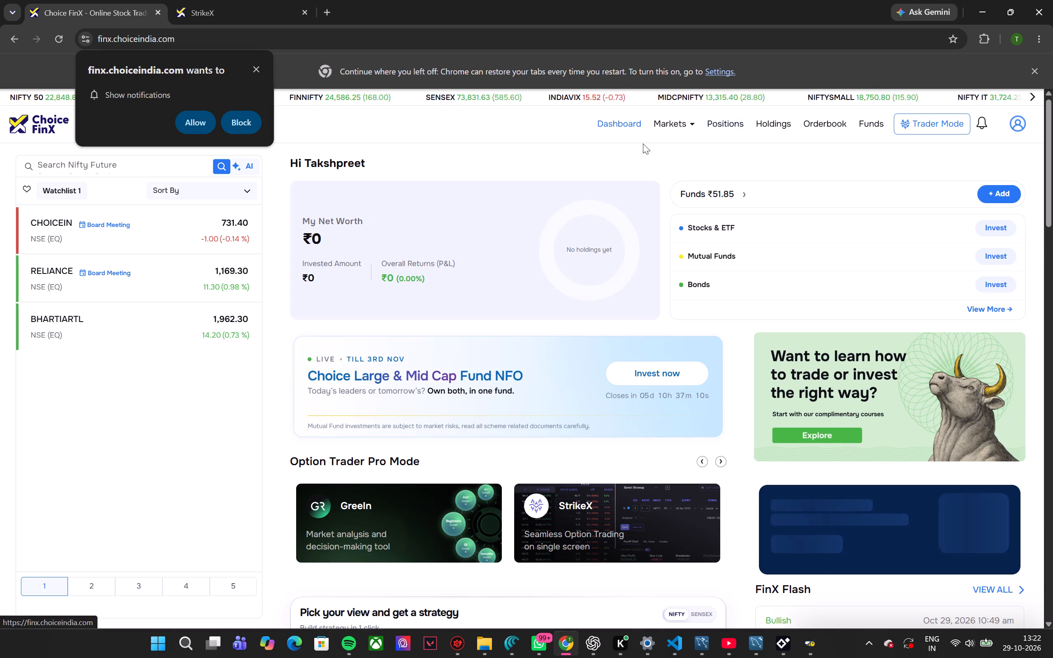
click(258, 69)
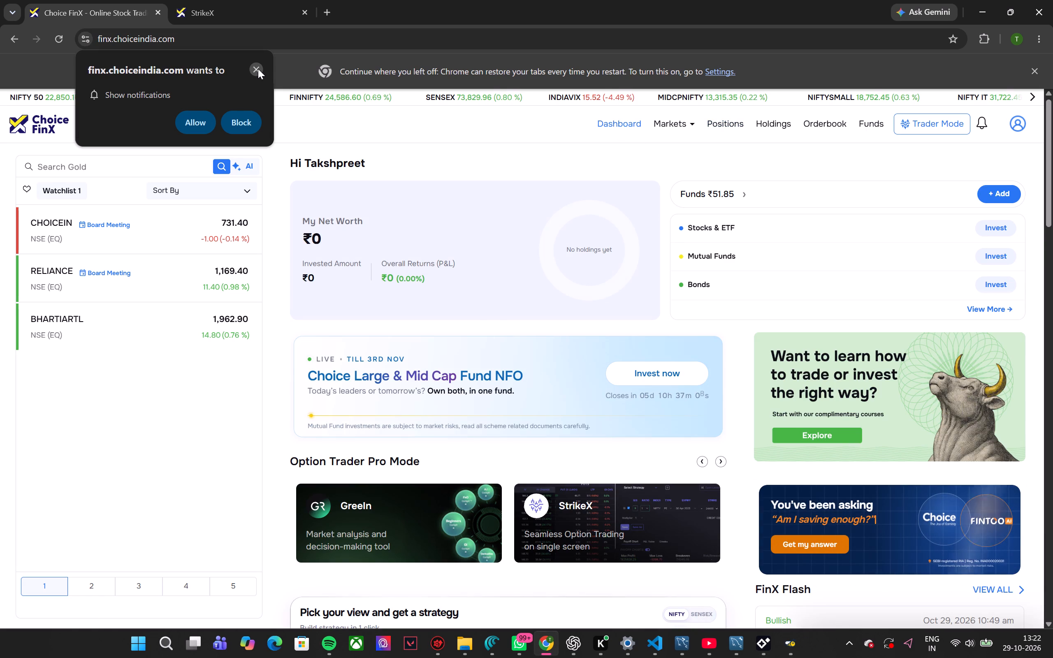
click(256, 68)
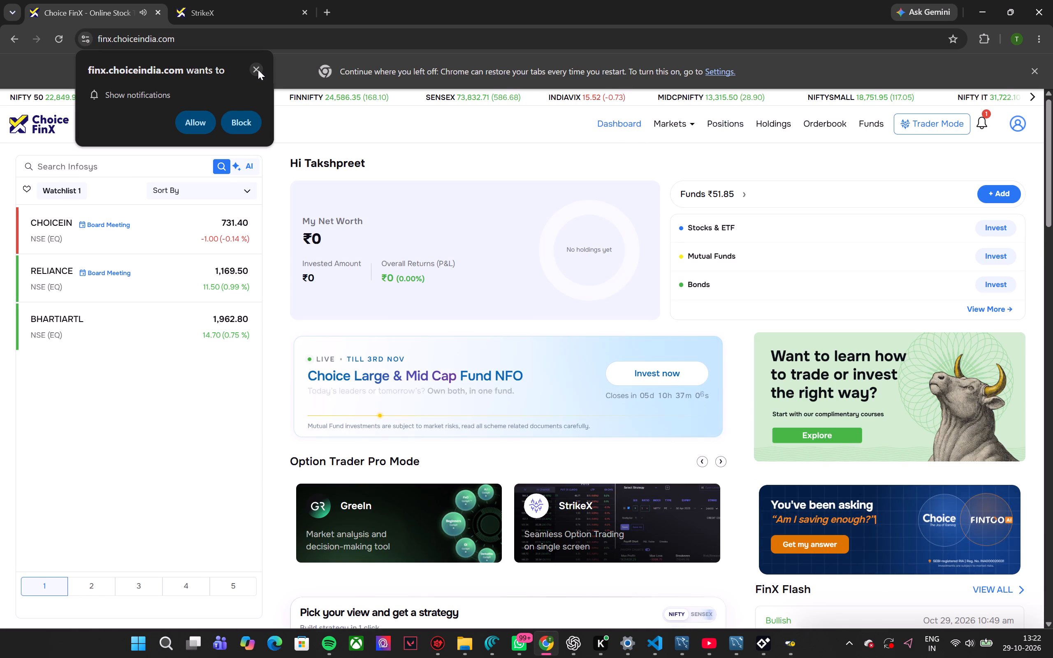
click(261, 72)
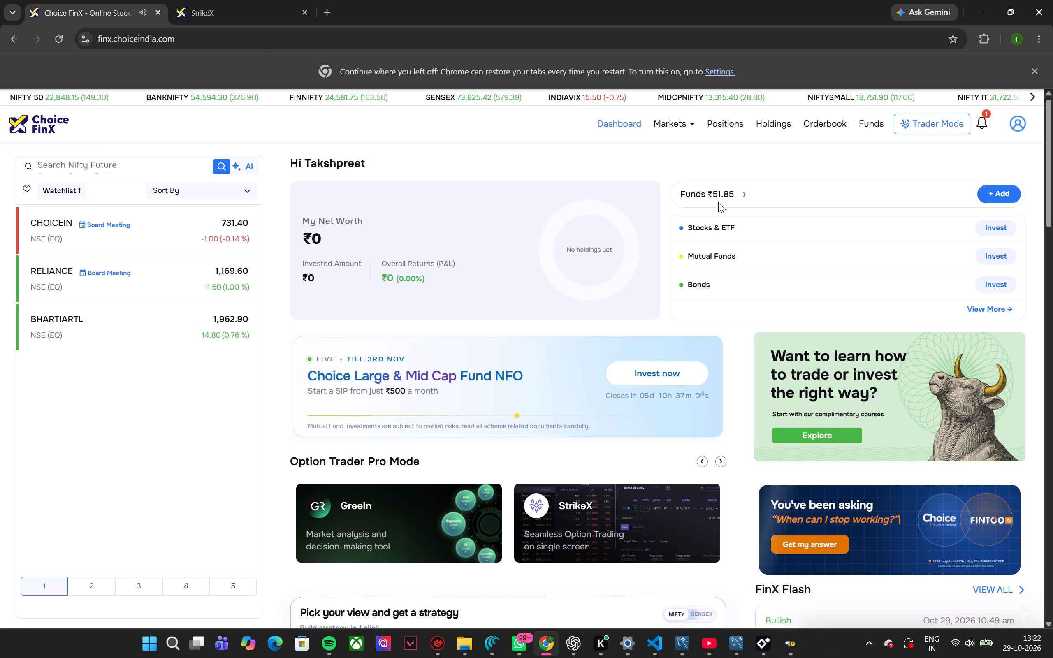
click(720, 198)
click(746, 192)
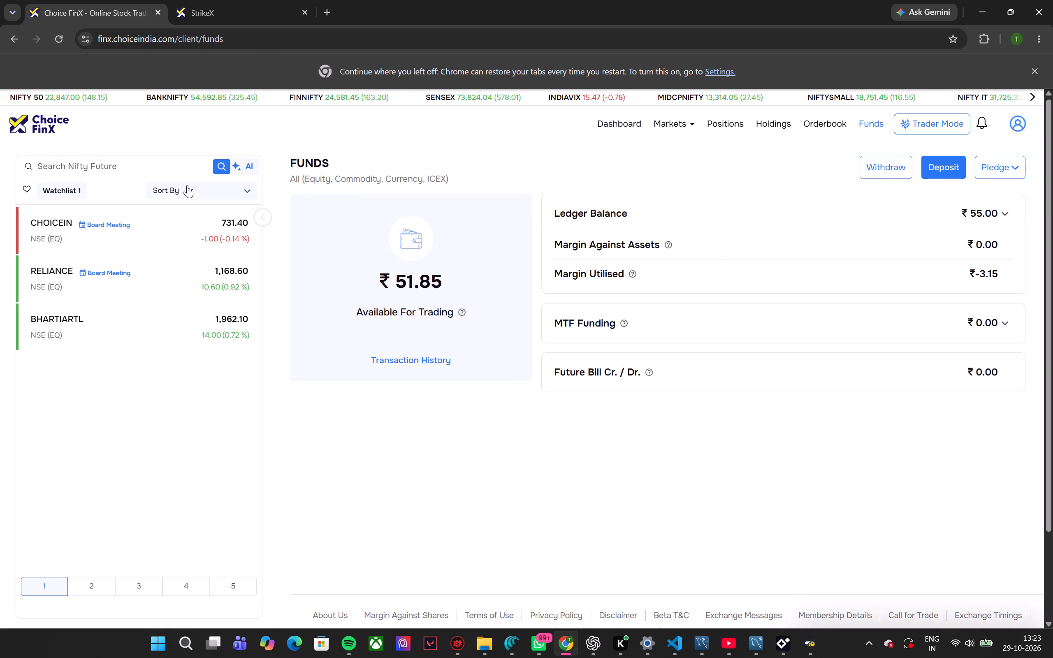
Place another regular intraday limit buy order for 1 Yes Bank share on NSE at 15.42, and close the order window.
click(135, 163)
click(111, 220)
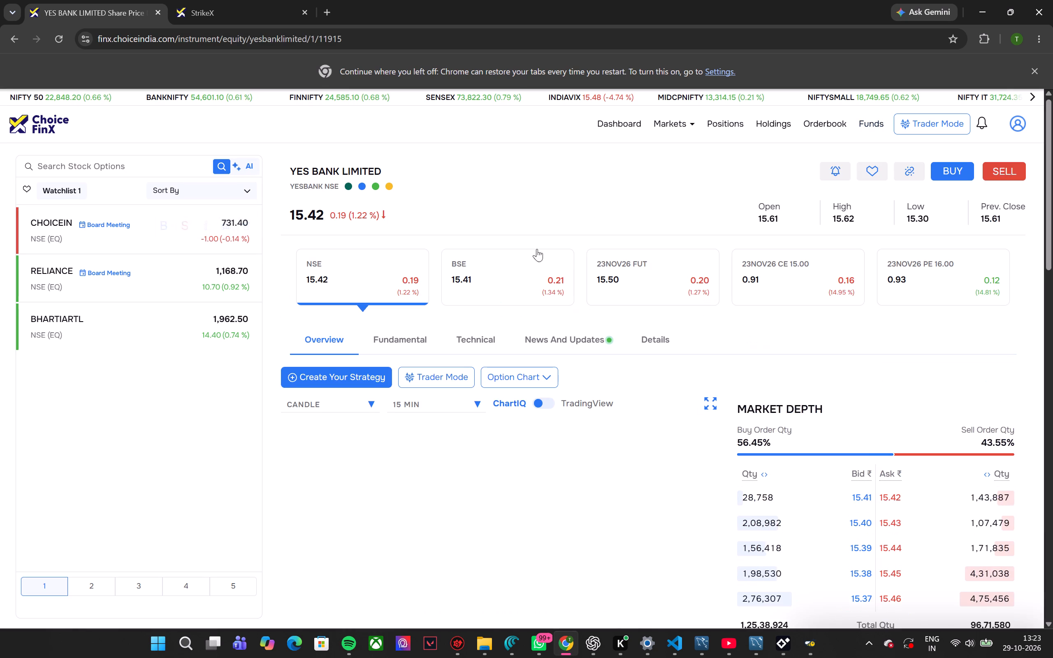
click(952, 175)
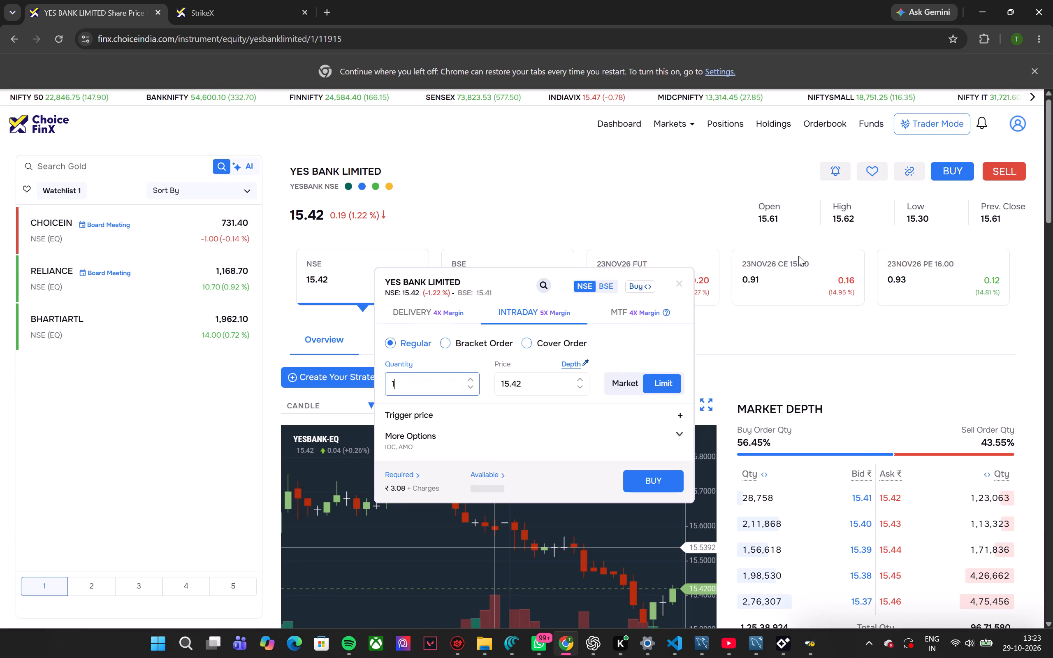
click(650, 483)
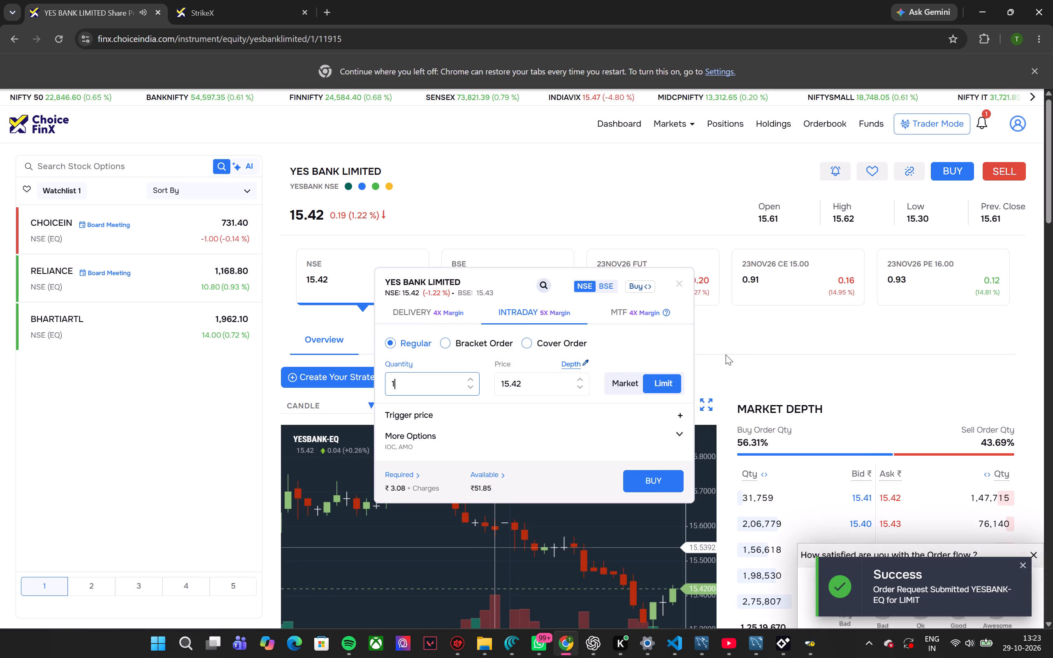
click(682, 285)
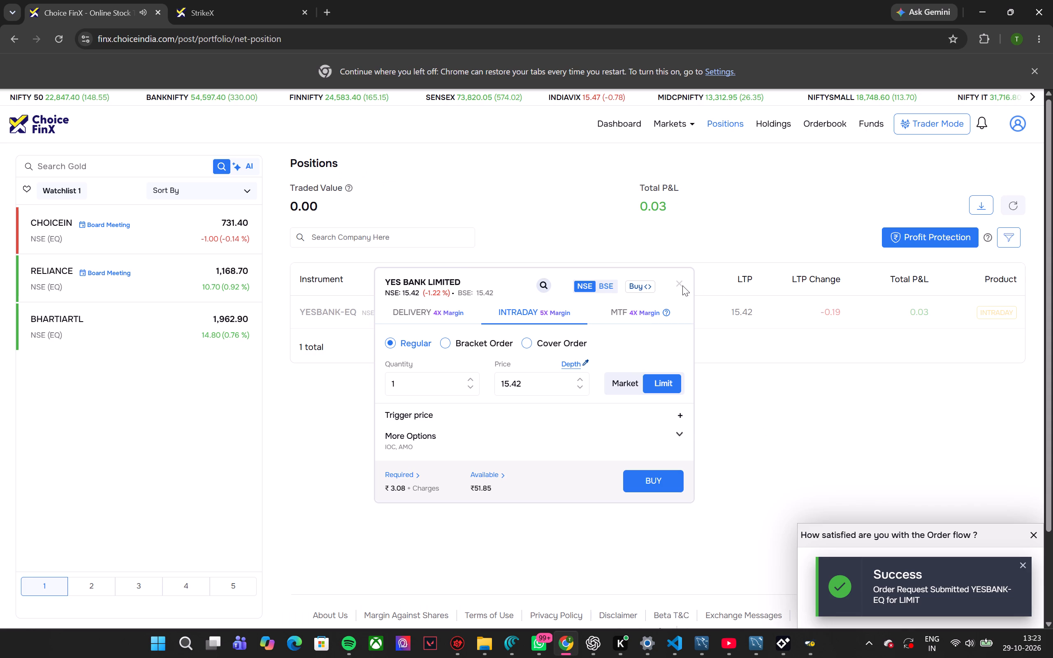
click(675, 284)
click(680, 282)
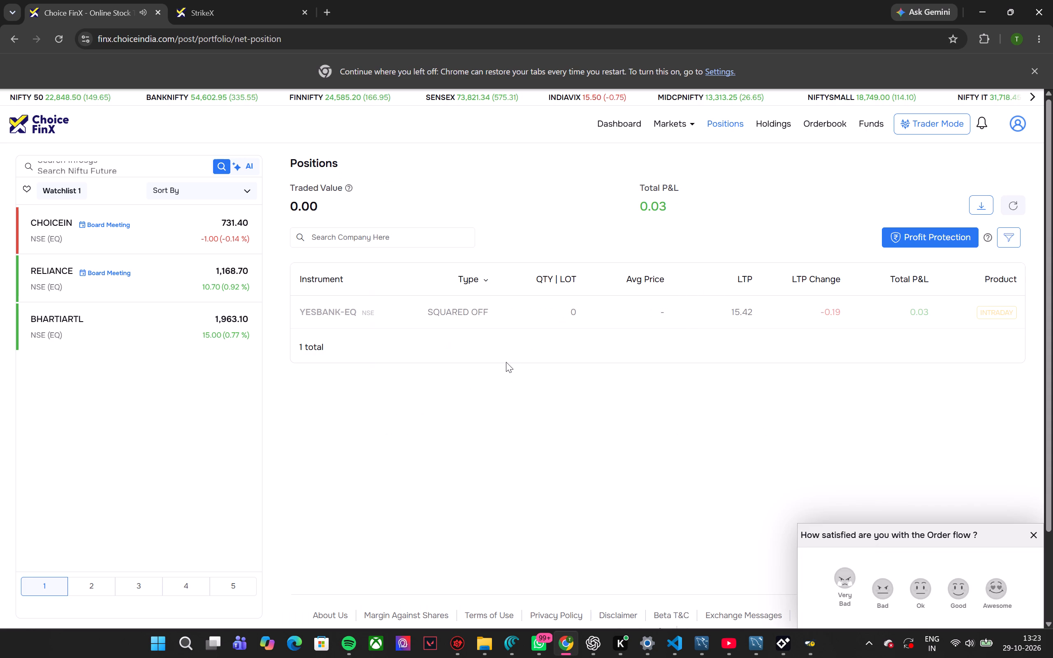
Reload the positions page to recheck the Yes Bank intraday position's status.
click(64, 37)
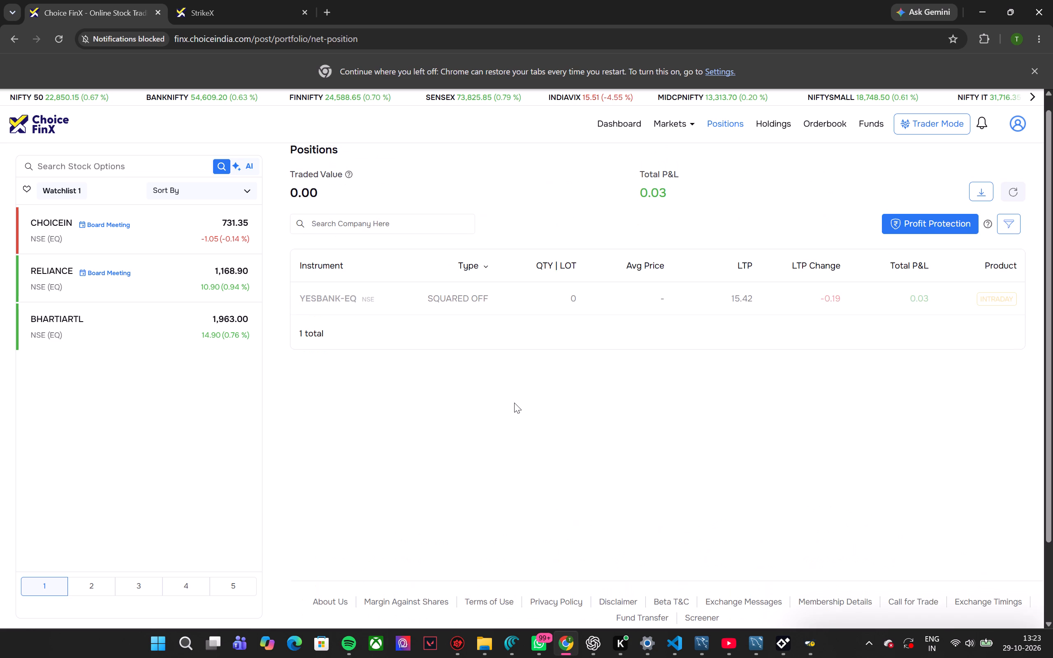
scroll(514, 403, up, 2)
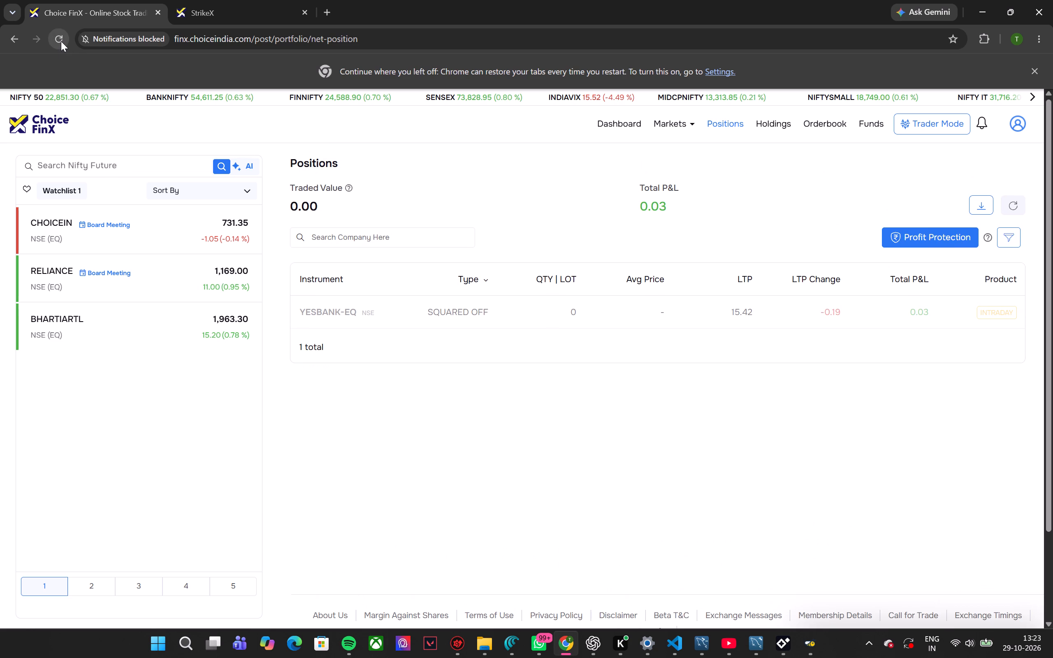
click(61, 41)
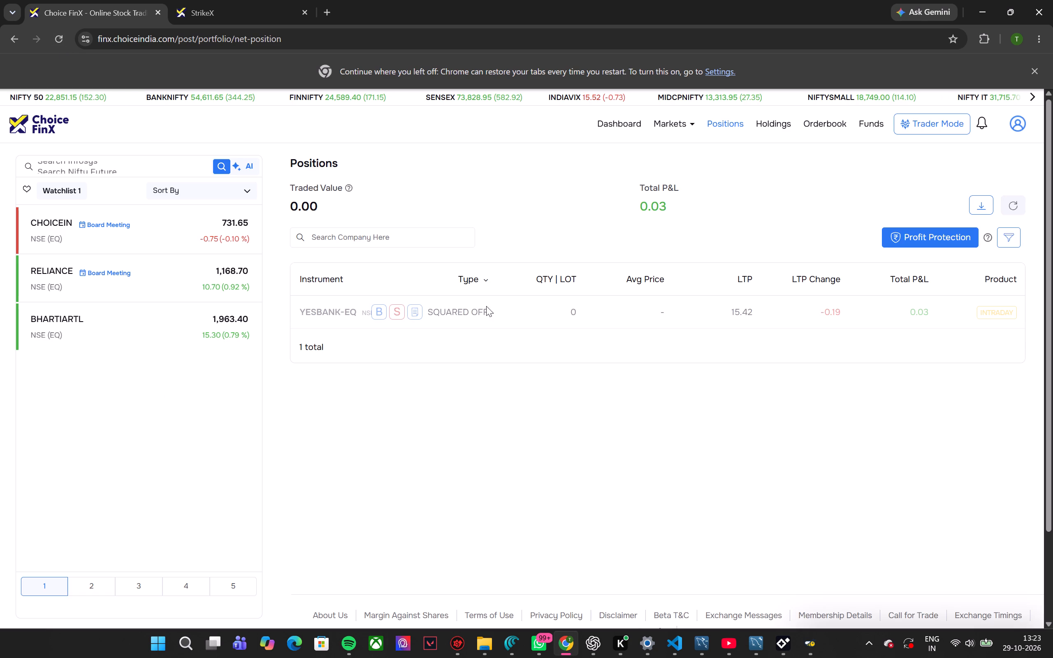
From the Yes Bank position, place a regular intraday limit sell order for 1 share on NSE at 15.41, and close the order window.
click(397, 309)
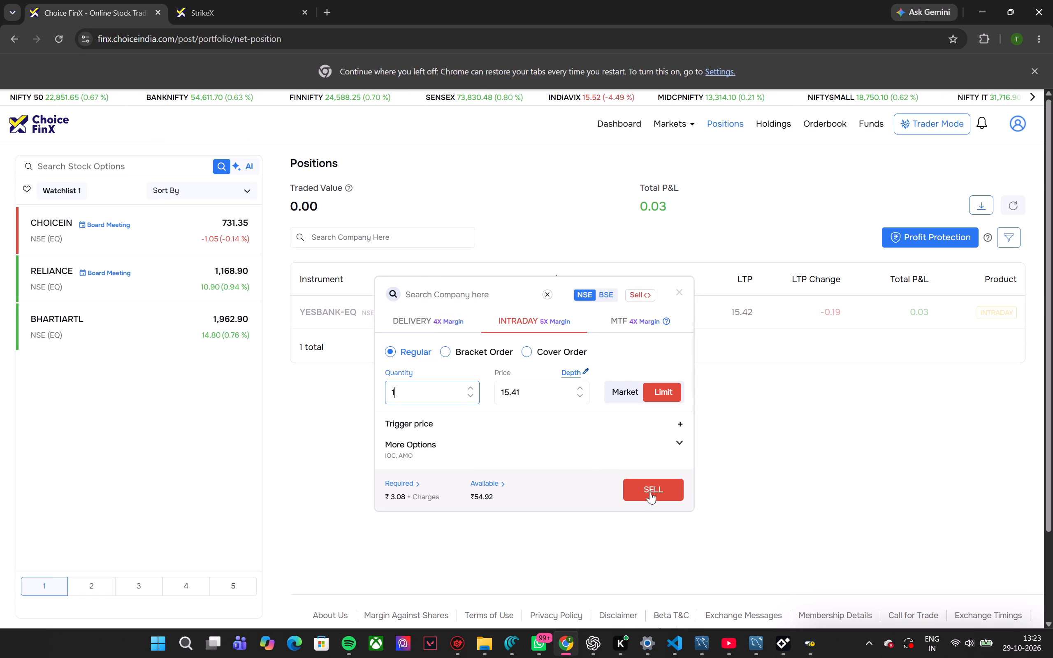
click(649, 481)
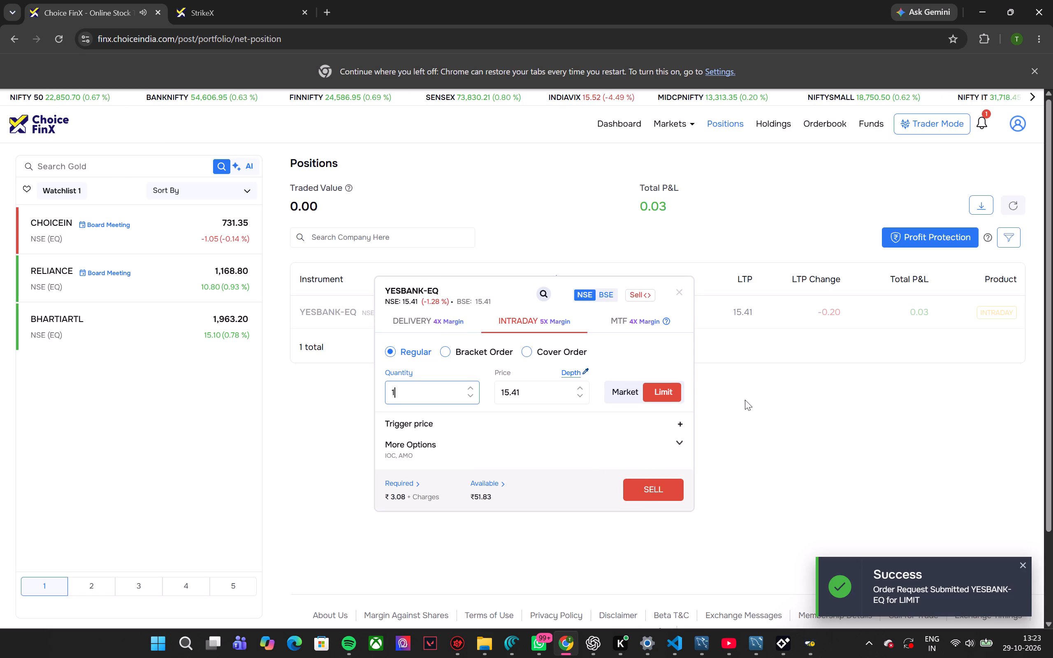
click(745, 402)
click(679, 292)
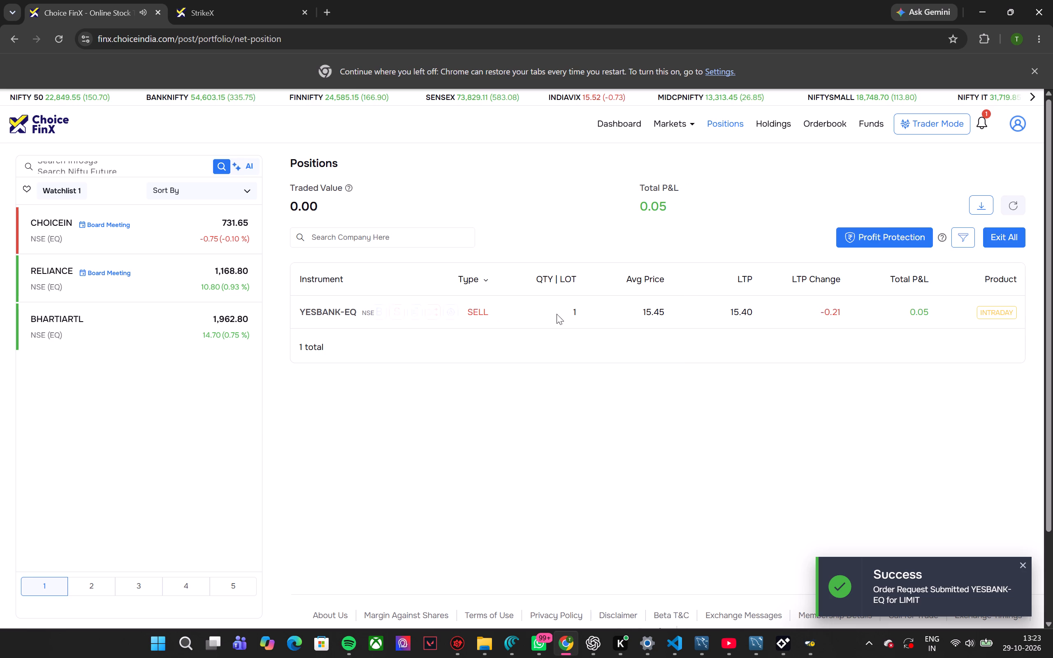
Place another regular intraday limit sell order for 1 Yes Bank share on NSE at 15.42, and close the order window.
click(397, 317)
click(647, 489)
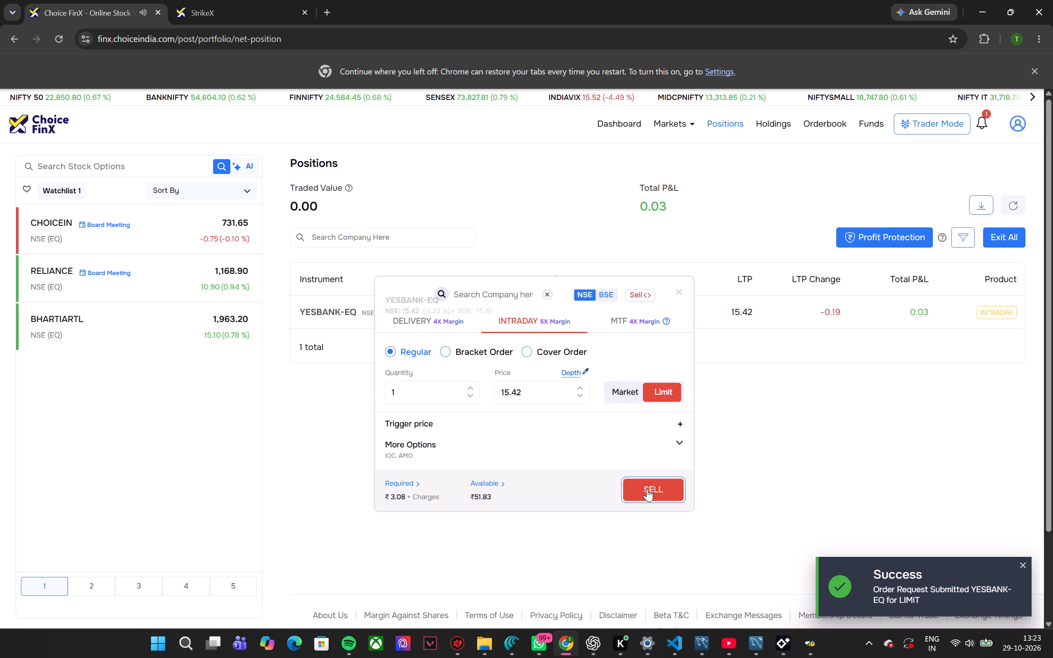
click(680, 295)
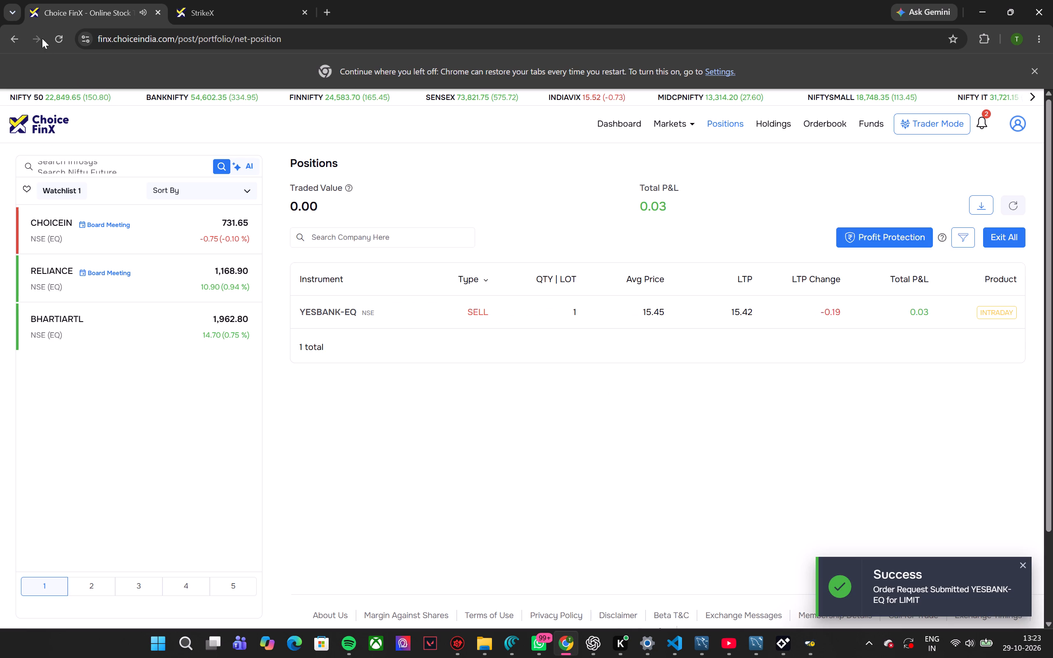
Reload the positions page and exit all open positions, with the Yes Bank intraday sell position selected.
click(56, 38)
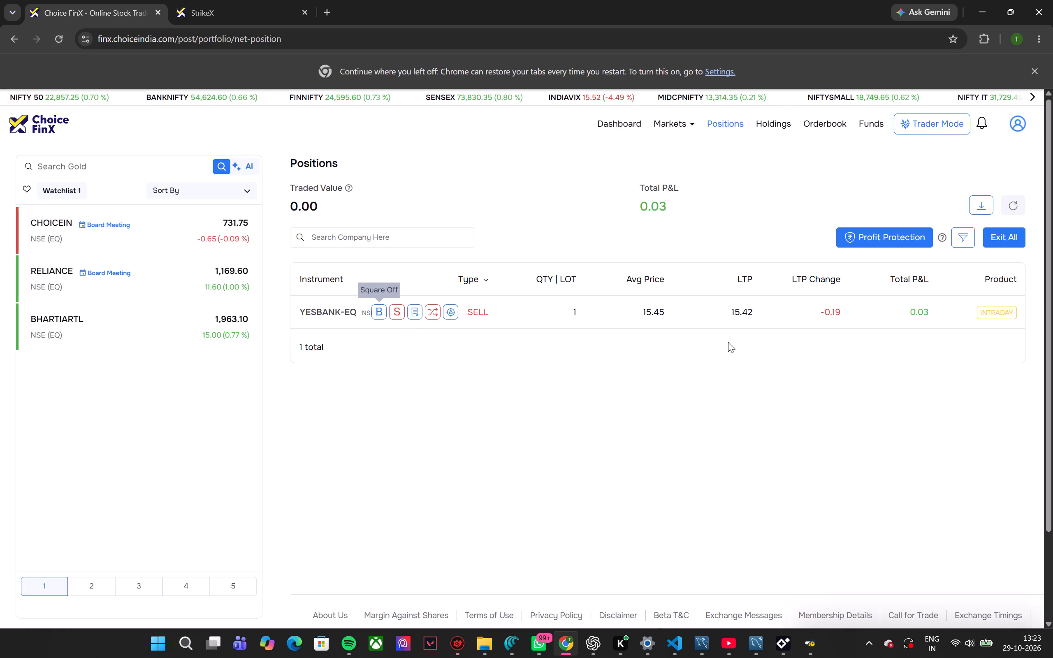
click(1004, 242)
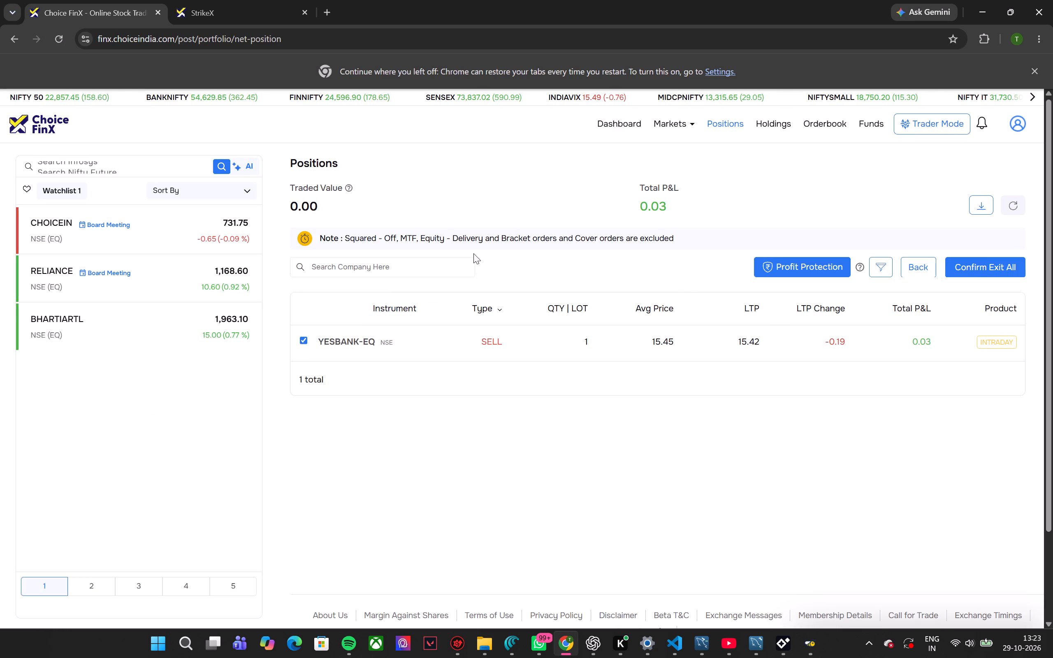
click(983, 264)
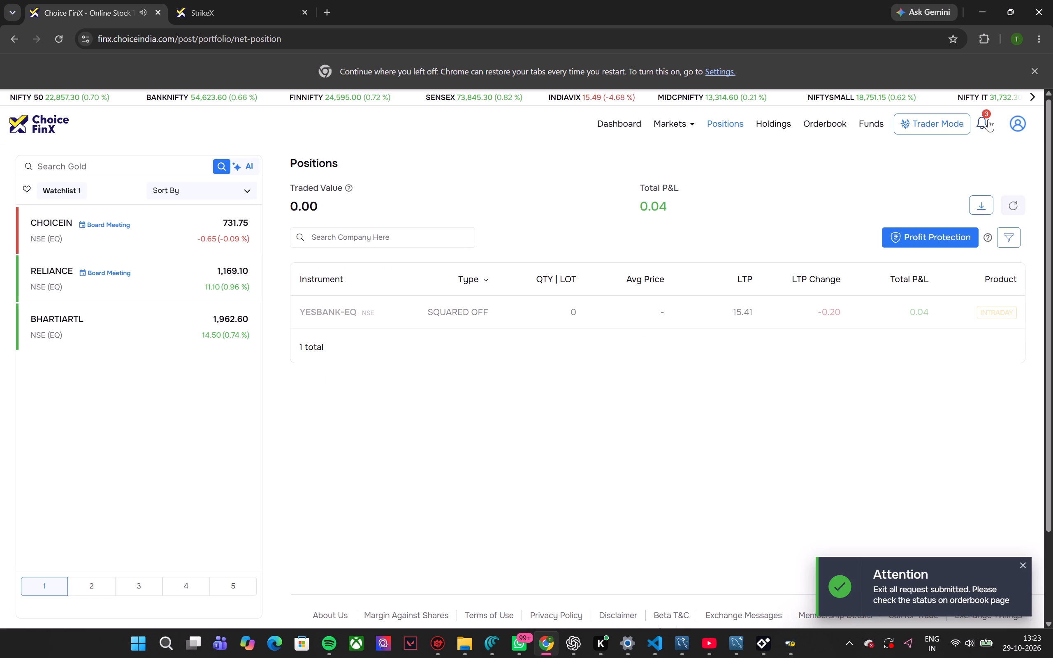
Return to the dashboard and open the funds details to check the amount available for trading and the margin utilised.
click(1021, 127)
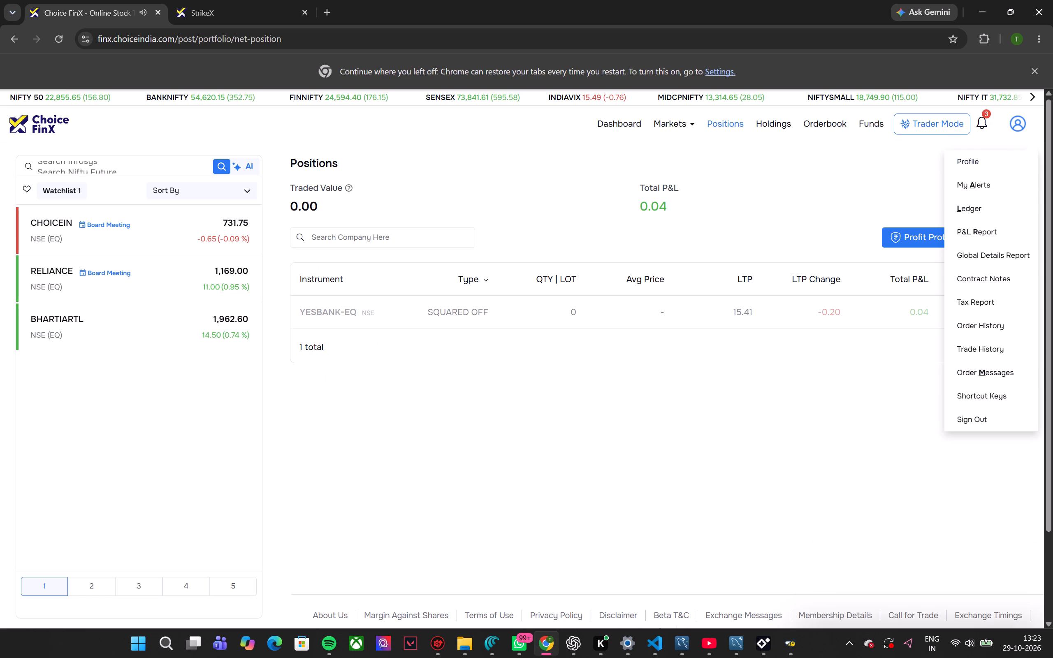
click(625, 123)
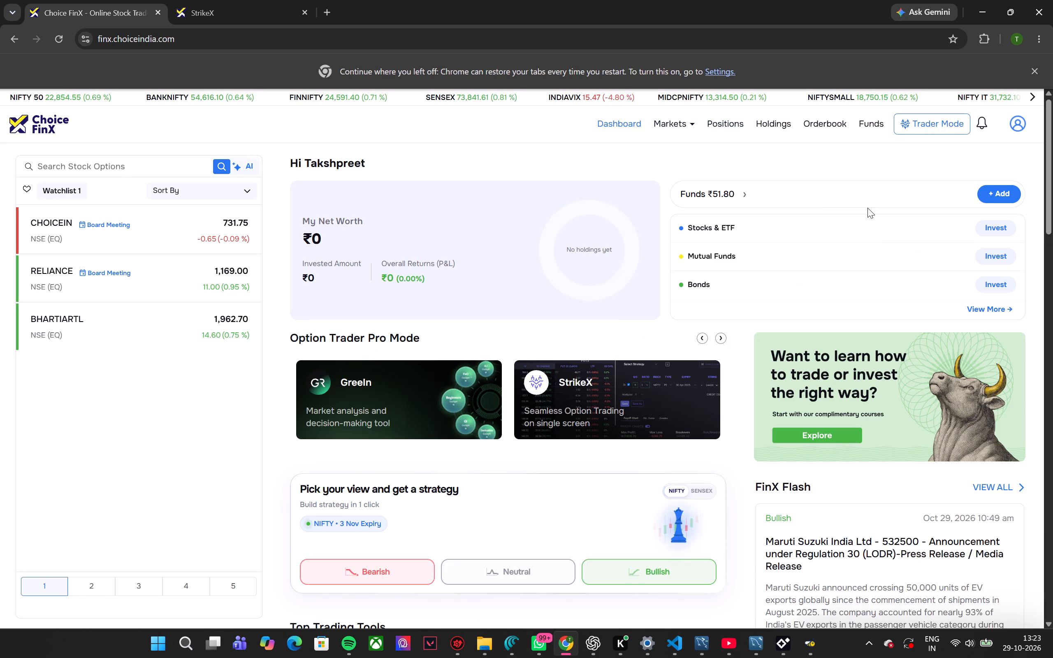
click(745, 196)
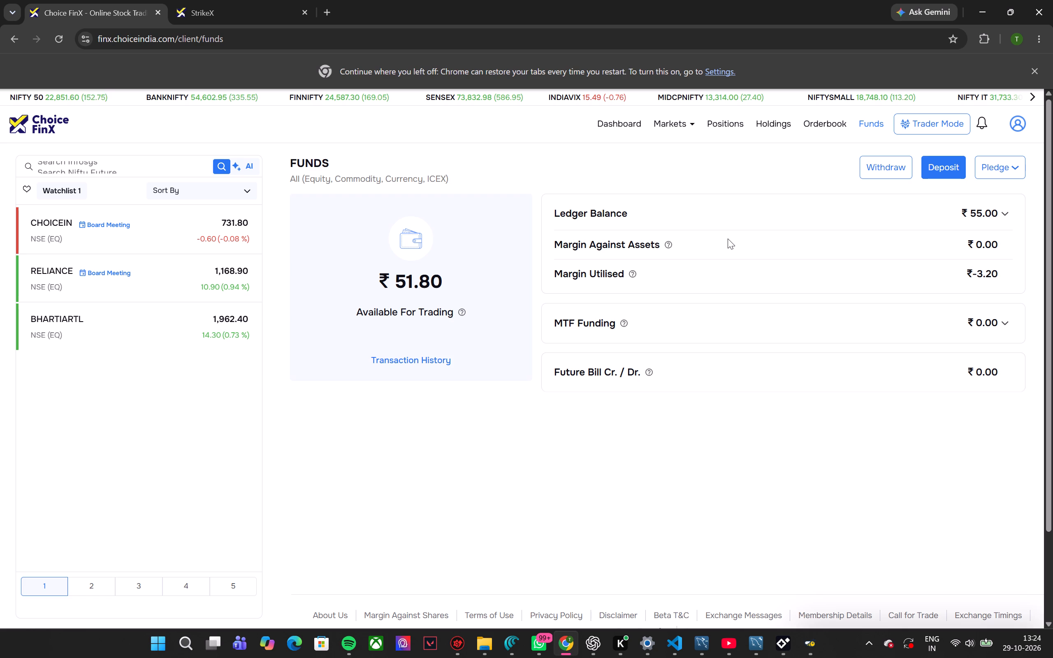
Go back through the dashboard to the positions page and recheck the Yes Bank intraday position's status.
click(630, 123)
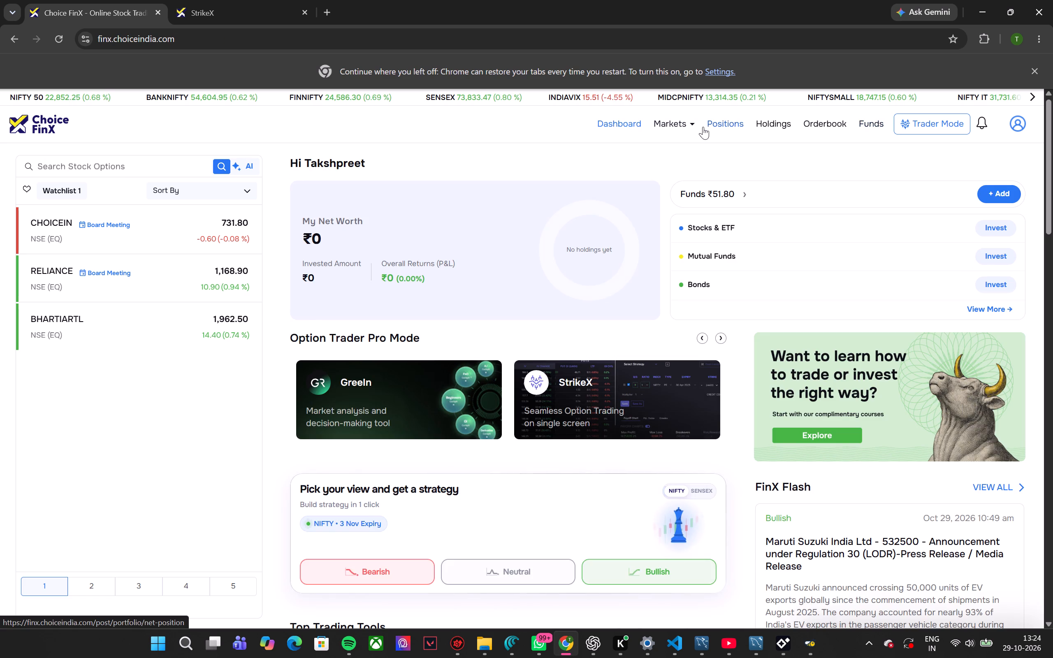
click(703, 127)
click(678, 125)
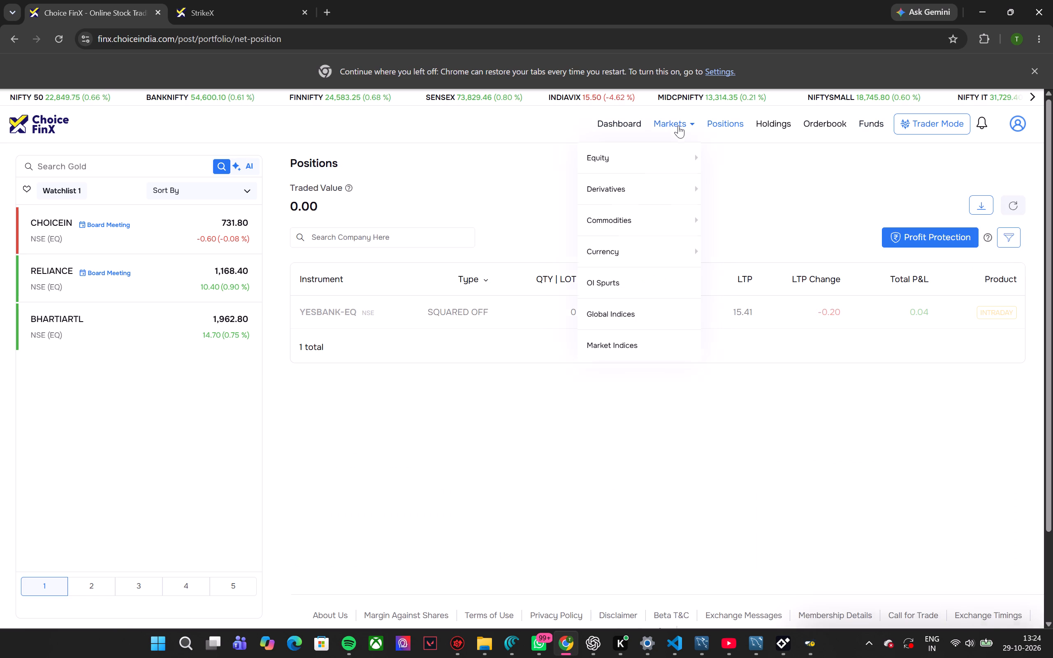
click(706, 123)
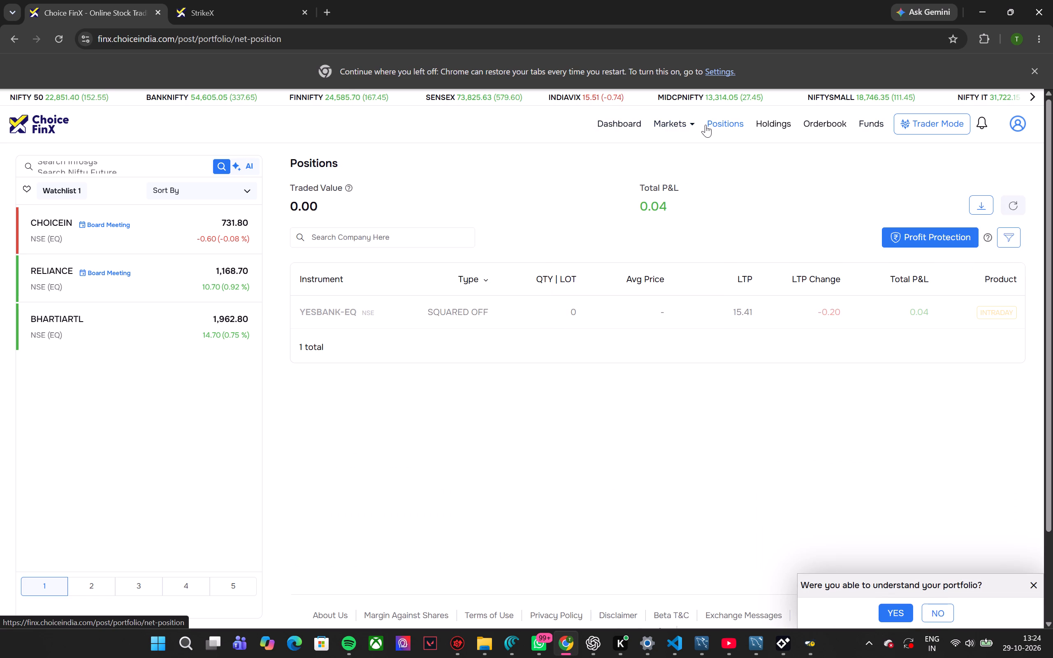
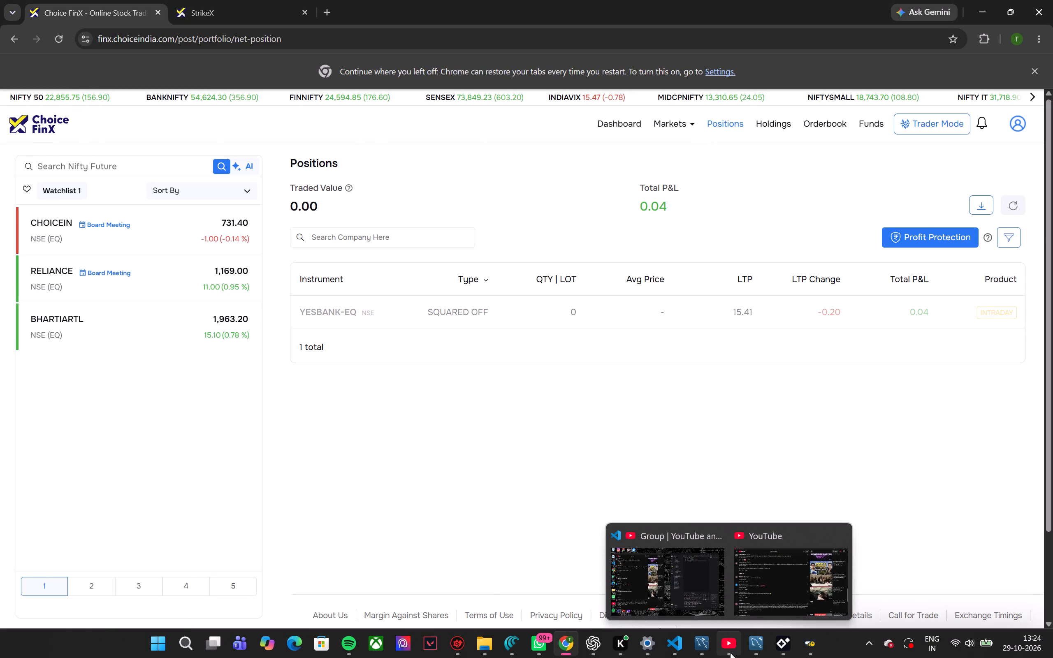
Check the device statistics in the bixberry app and the device overview in the Honeygain app, minimizing each window after viewing.
click(783, 651)
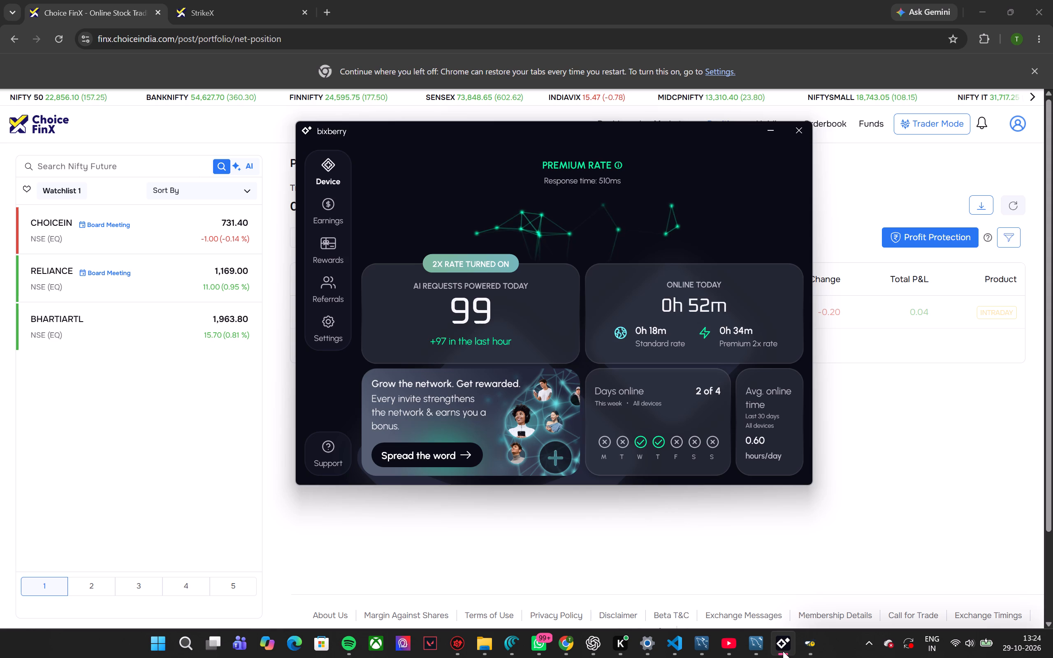
click(783, 651)
click(812, 656)
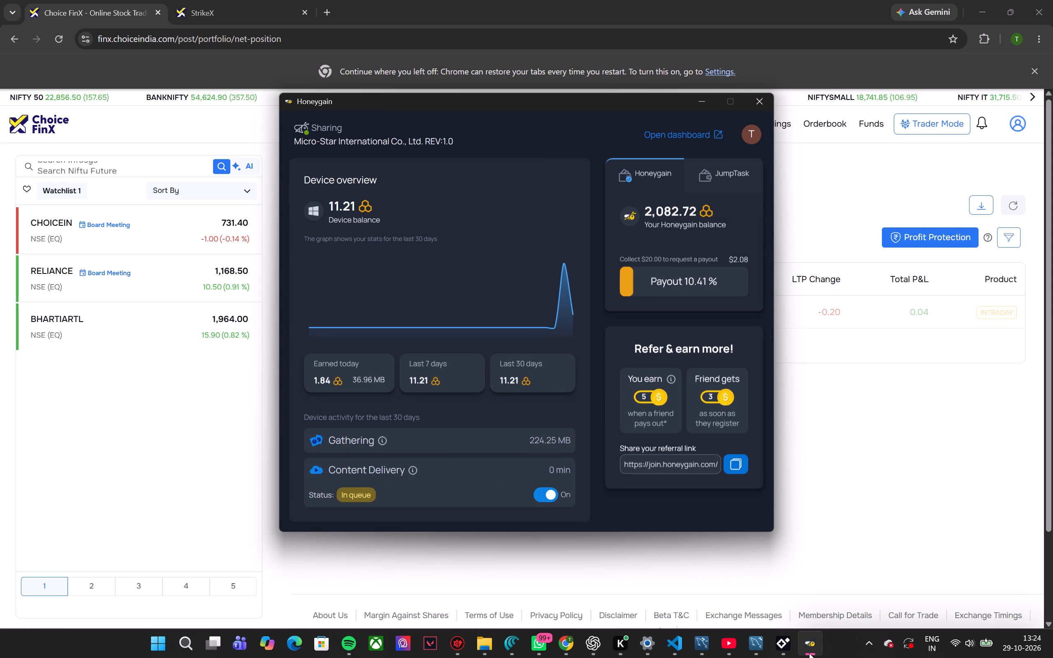
click(809, 653)
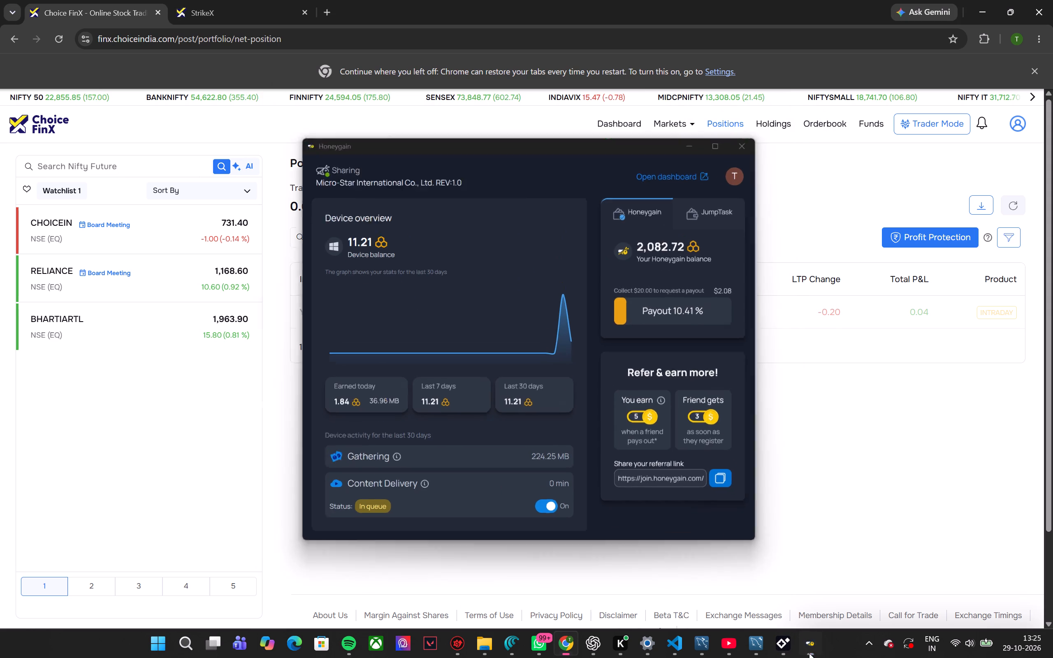